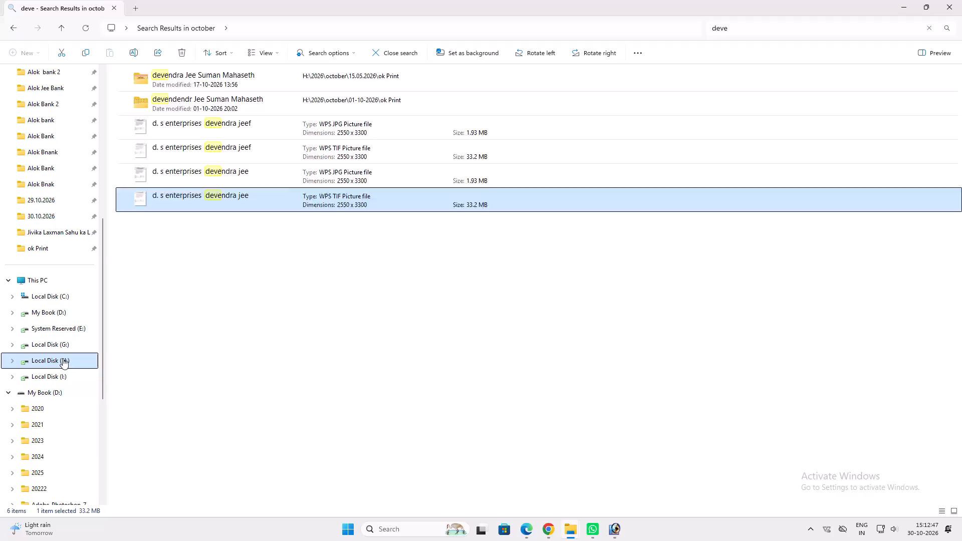
# Search the 2026 folder on Local Disk (H:) for "weds" and show the results as large icons.
pyautogui.doubleClick(134, 88)
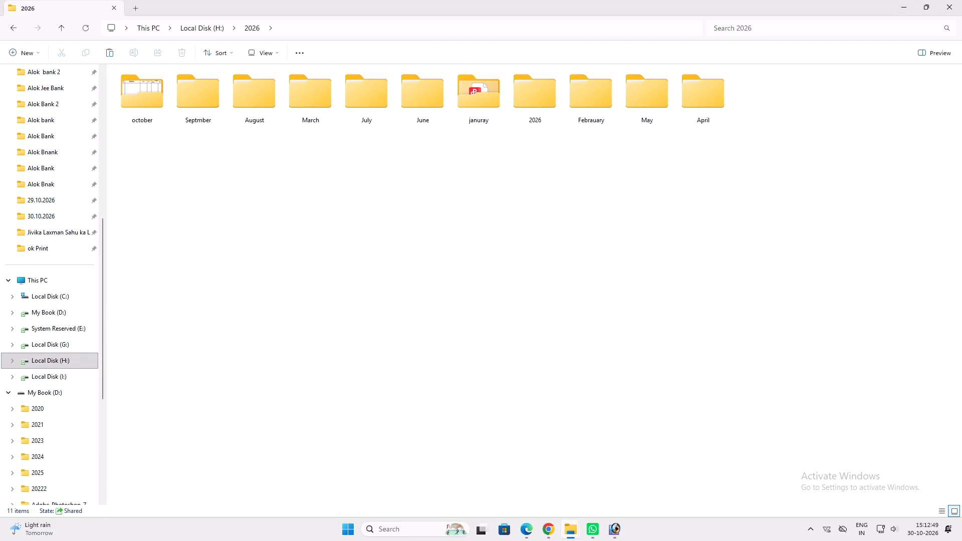
pyautogui.click(750, 29)
pyautogui.write('we')
pyautogui.press('d')
pyautogui.press('s')
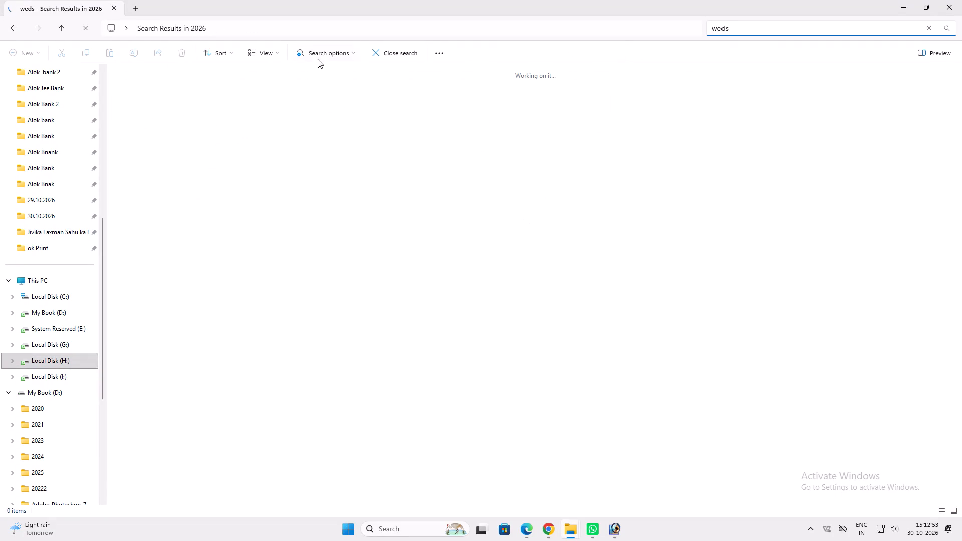
pyautogui.click(276, 54)
pyautogui.click(272, 90)
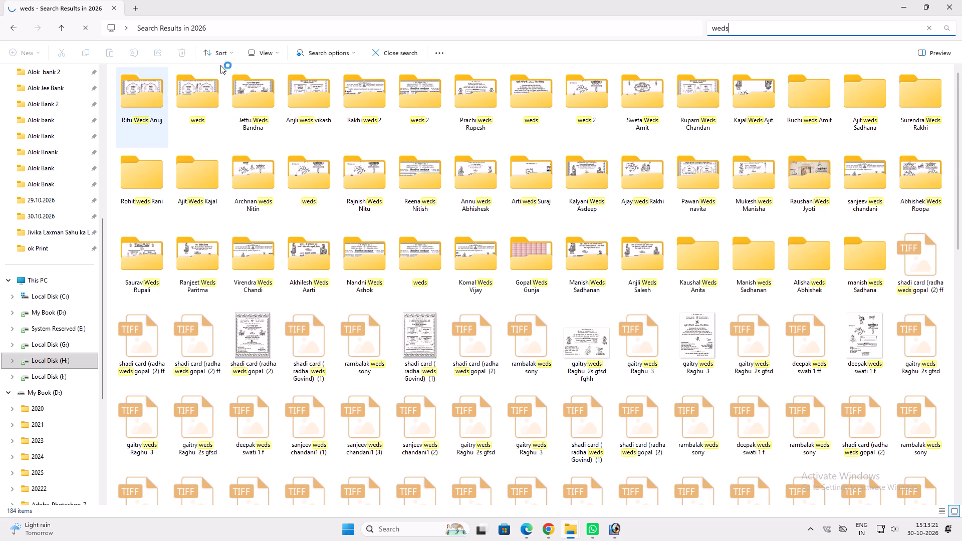
pyautogui.click(281, 53)
pyautogui.click(282, 91)
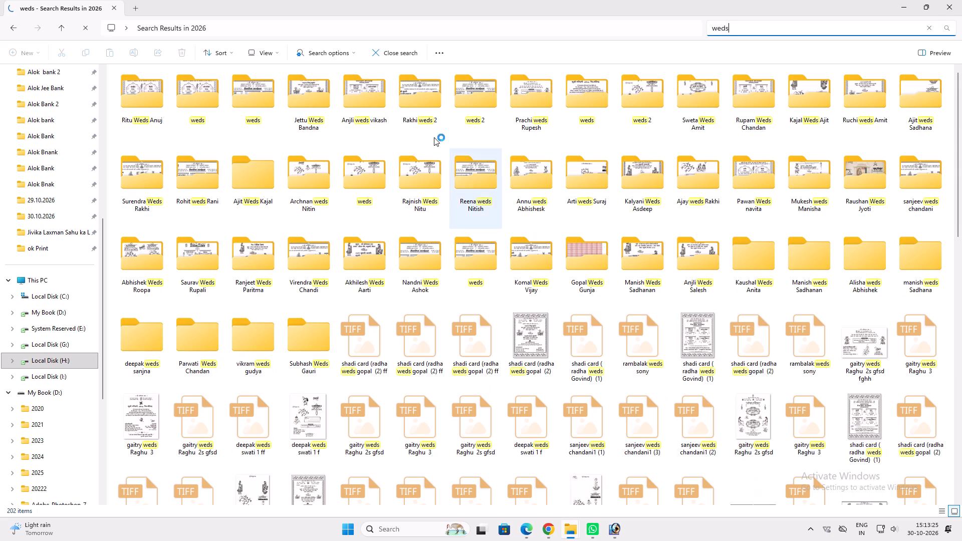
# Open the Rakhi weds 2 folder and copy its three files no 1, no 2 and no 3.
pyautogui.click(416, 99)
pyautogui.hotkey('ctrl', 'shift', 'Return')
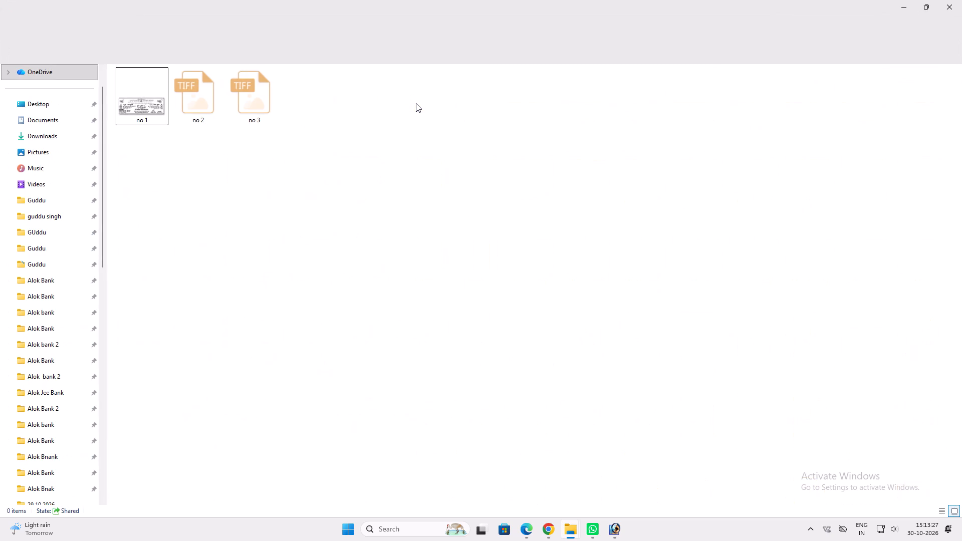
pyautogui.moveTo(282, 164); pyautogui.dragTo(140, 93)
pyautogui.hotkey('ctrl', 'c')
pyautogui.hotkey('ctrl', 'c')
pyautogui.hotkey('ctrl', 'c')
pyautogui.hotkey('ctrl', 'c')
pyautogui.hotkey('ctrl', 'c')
# Switch to Photoshop's Open dialog, create a folder named "sangeeta Weds Manoj" inside 30.10.2026 and open it.
pyautogui.keyDown('ctrl'); pyautogui.click(612, 532); pyautogui.keyUp('ctrl')
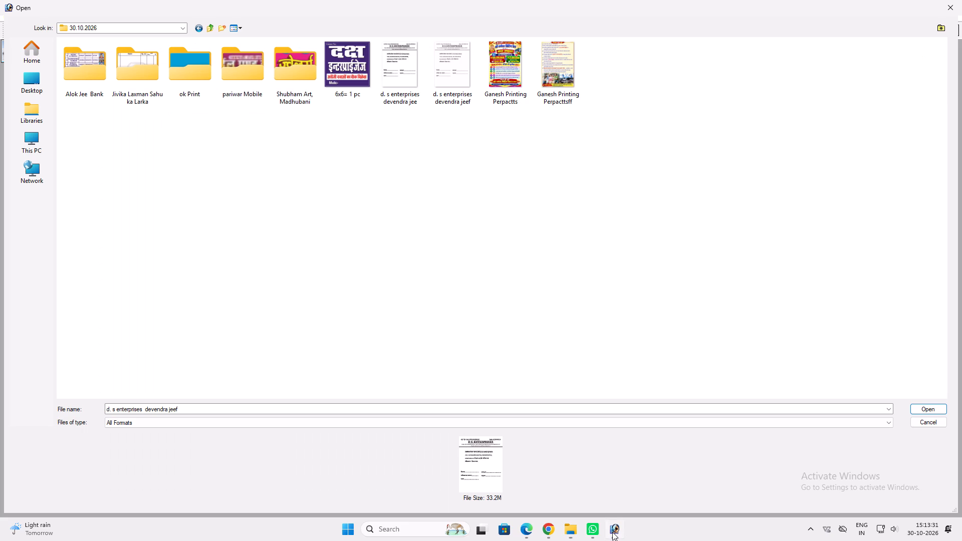
pyautogui.click(223, 24)
pyautogui.press('s')
pyautogui.write('an')
pyautogui.write('geet')
pyautogui.press('space')
pyautogui.press('BackSpace')
pyautogui.write('a')
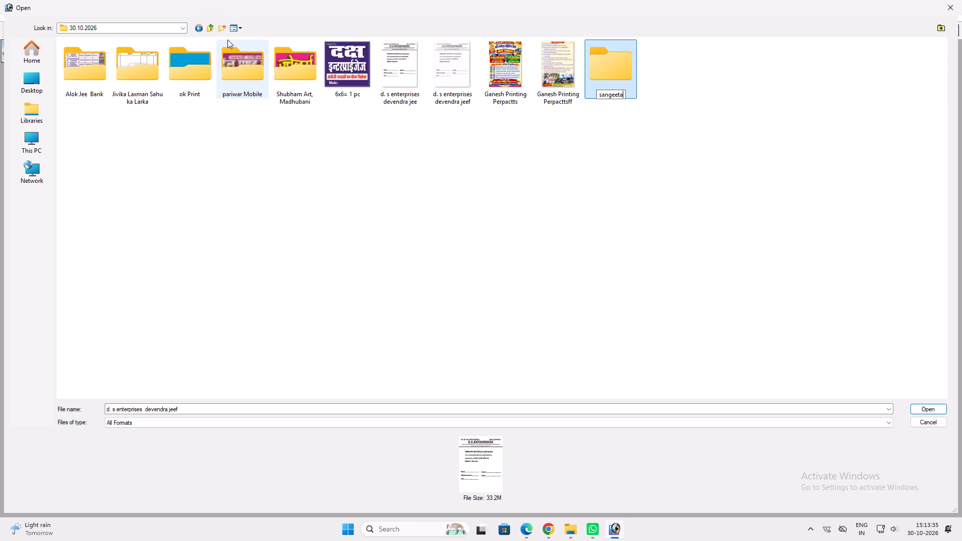
pyautogui.press('space')
pyautogui.write('Weds <ano')
pyautogui.press('BackSpace')
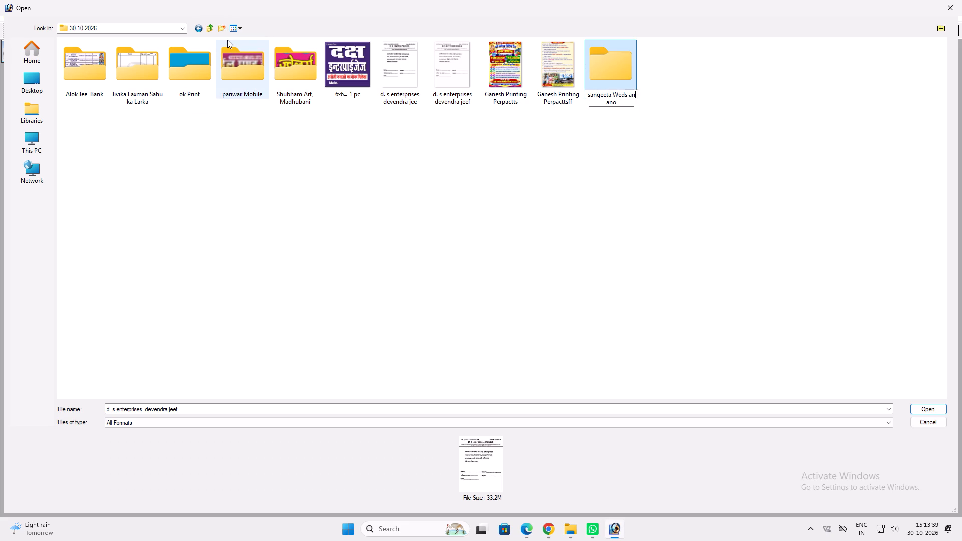
pyautogui.press('BackSpace')
pyautogui.press('BackSpace')
pyautogui.write('Man')
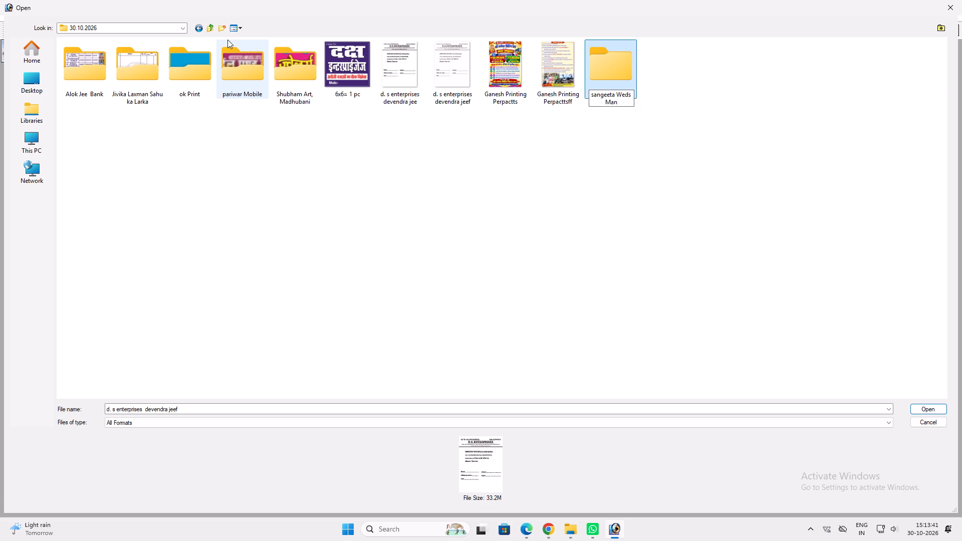
pyautogui.write('oj')
pyautogui.press('space')
pyautogui.press('Return')
pyautogui.press('Return')
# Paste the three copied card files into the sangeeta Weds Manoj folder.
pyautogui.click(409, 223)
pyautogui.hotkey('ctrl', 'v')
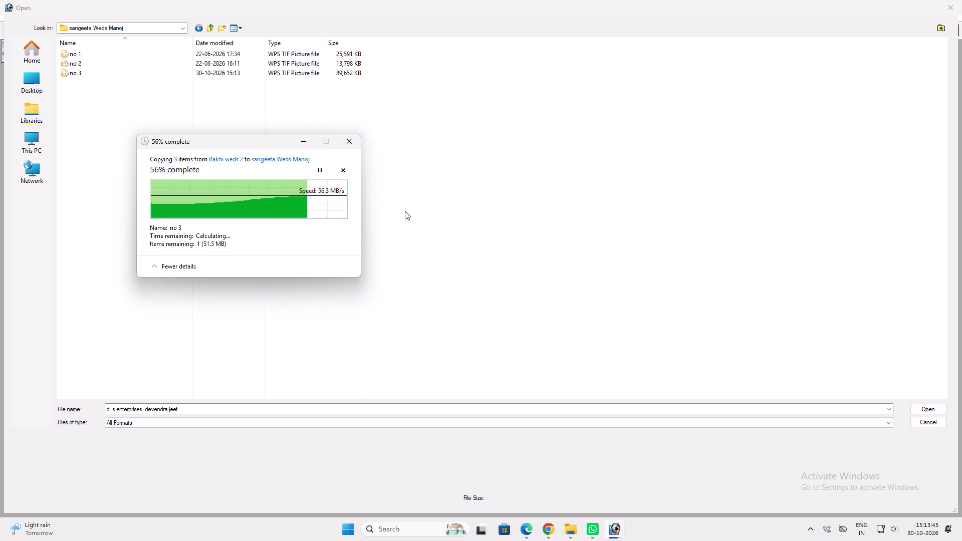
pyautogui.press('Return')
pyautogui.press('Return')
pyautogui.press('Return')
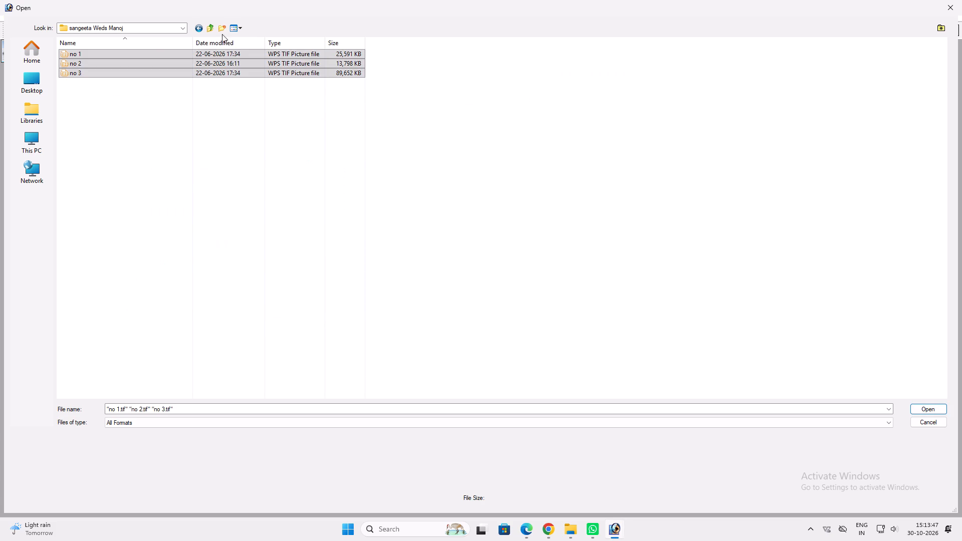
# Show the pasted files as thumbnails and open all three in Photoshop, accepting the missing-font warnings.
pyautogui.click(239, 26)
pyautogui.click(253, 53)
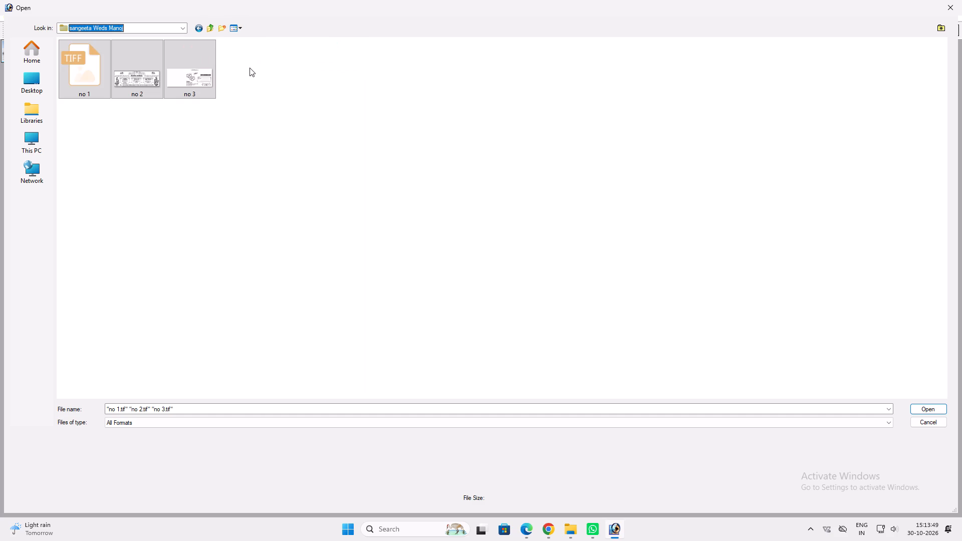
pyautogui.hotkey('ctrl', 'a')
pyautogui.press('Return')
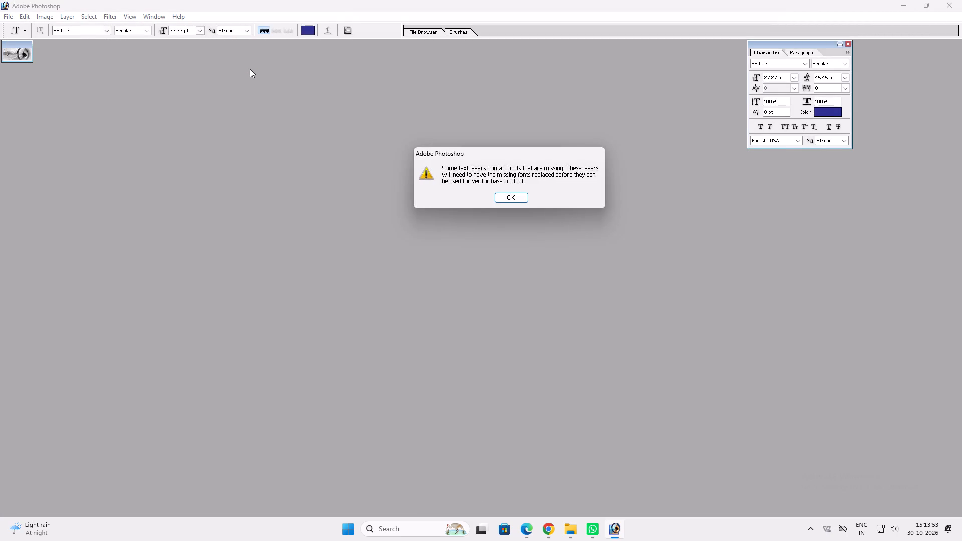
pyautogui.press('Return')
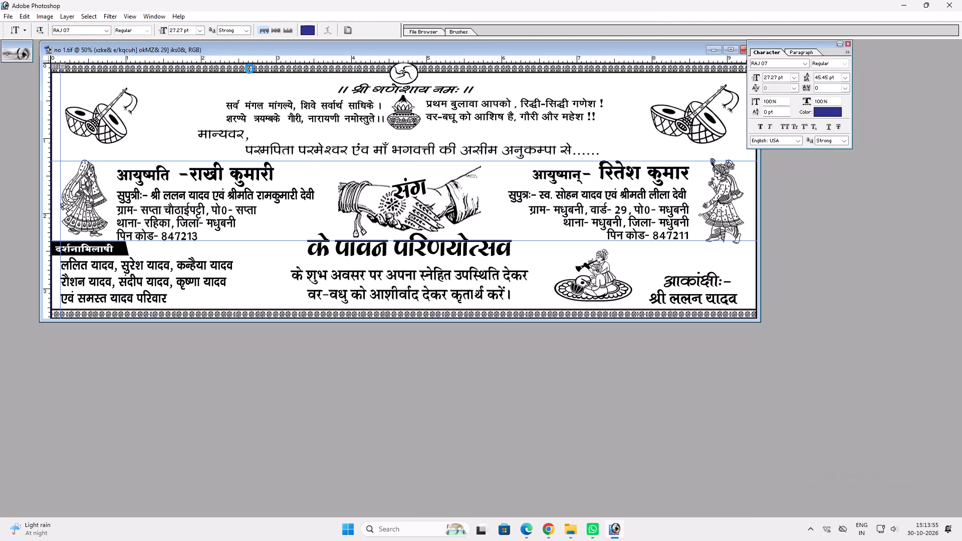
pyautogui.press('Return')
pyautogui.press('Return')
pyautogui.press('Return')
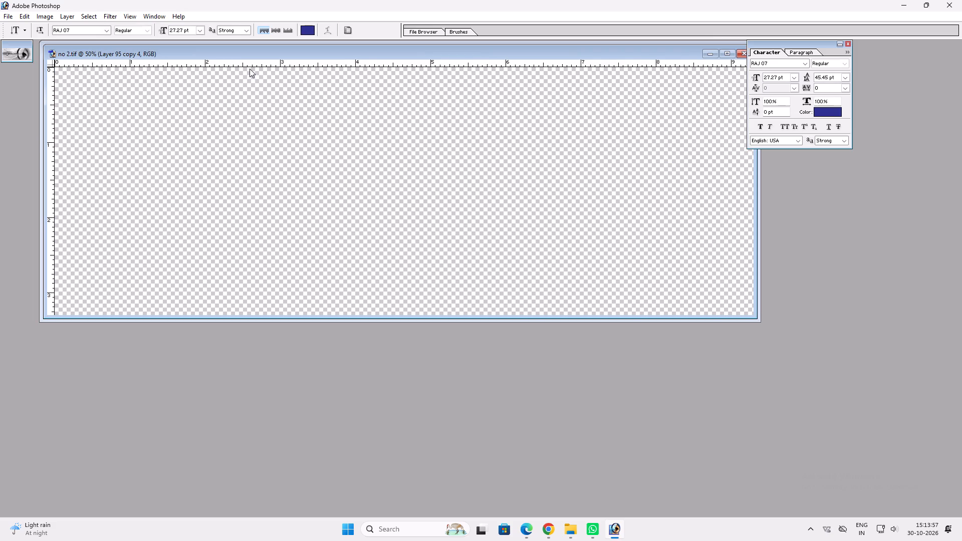
# Switch to the File Explorer search results, open the Surendra Weds Rakhi folder and copy its three sanjeev weds chandani1 files.
pyautogui.click(575, 530)
pyautogui.click(617, 484)
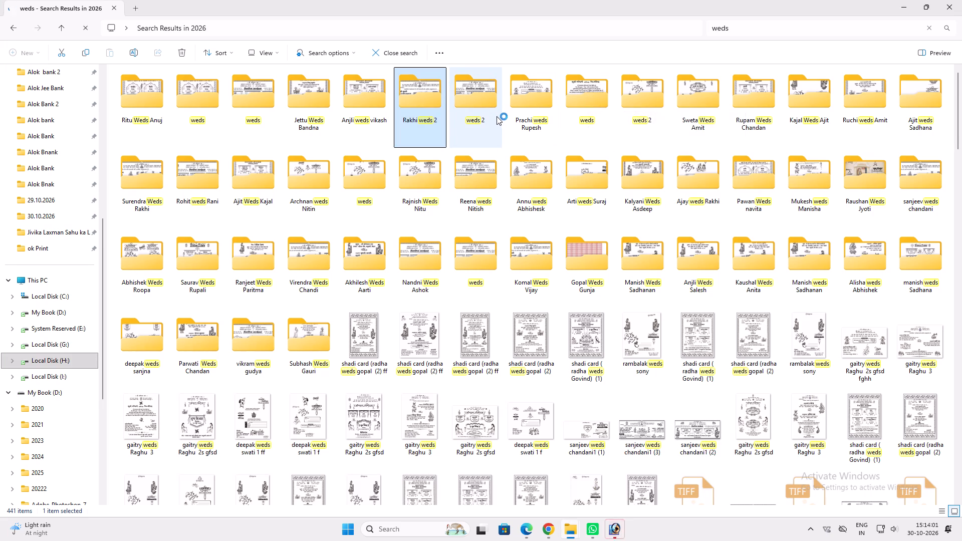
pyautogui.click(146, 191)
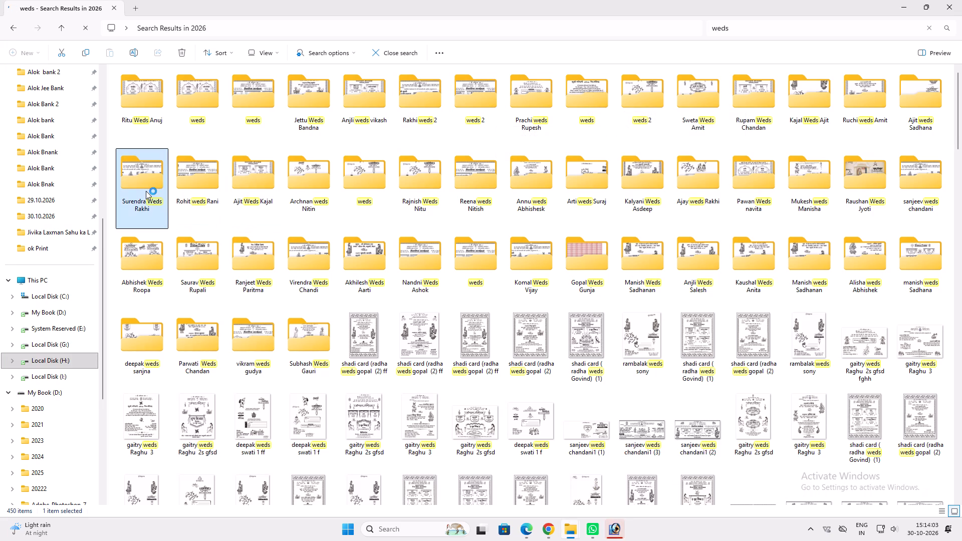
pyautogui.hotkey('ctrl', 'shift', 'Return')
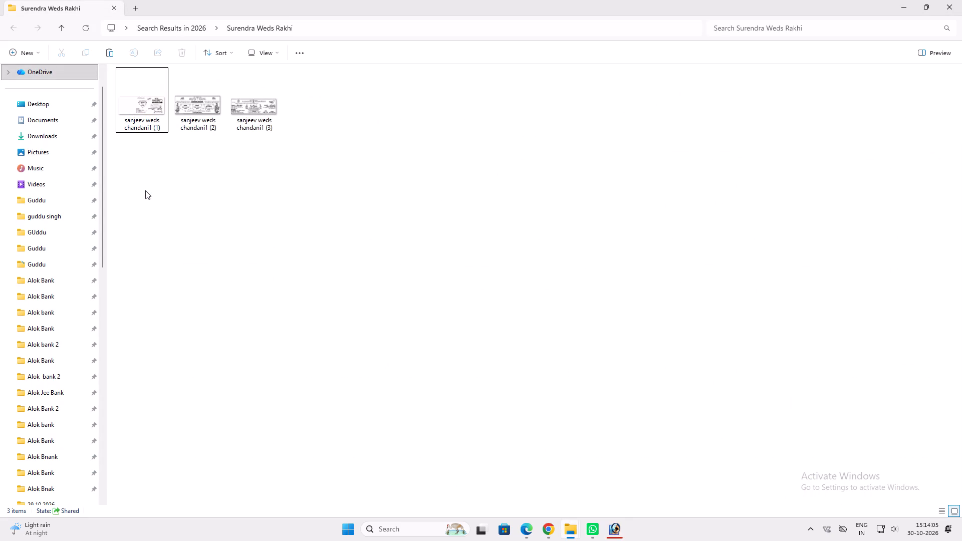
pyautogui.moveTo(299, 152); pyautogui.dragTo(146, 96)
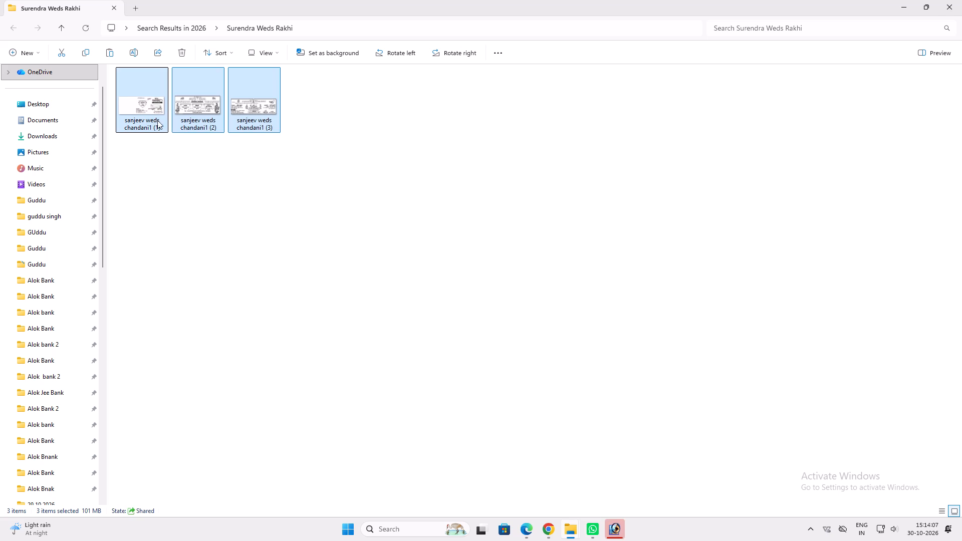
pyautogui.hotkey('ctrl', 'c')
pyautogui.hotkey('ctrl', 'c')
pyautogui.hotkey('ctrl', 'c')
pyautogui.hotkey('ctrl', 'c')
pyautogui.hotkey('ctrl', 'c')
pyautogui.hotkey('ctrl', 'c')
pyautogui.hotkey('ctrl', 'c')
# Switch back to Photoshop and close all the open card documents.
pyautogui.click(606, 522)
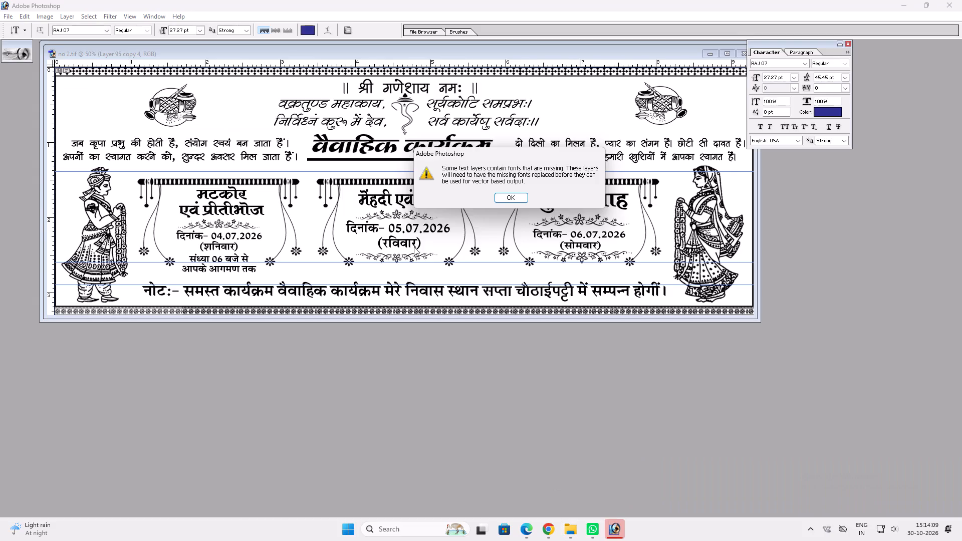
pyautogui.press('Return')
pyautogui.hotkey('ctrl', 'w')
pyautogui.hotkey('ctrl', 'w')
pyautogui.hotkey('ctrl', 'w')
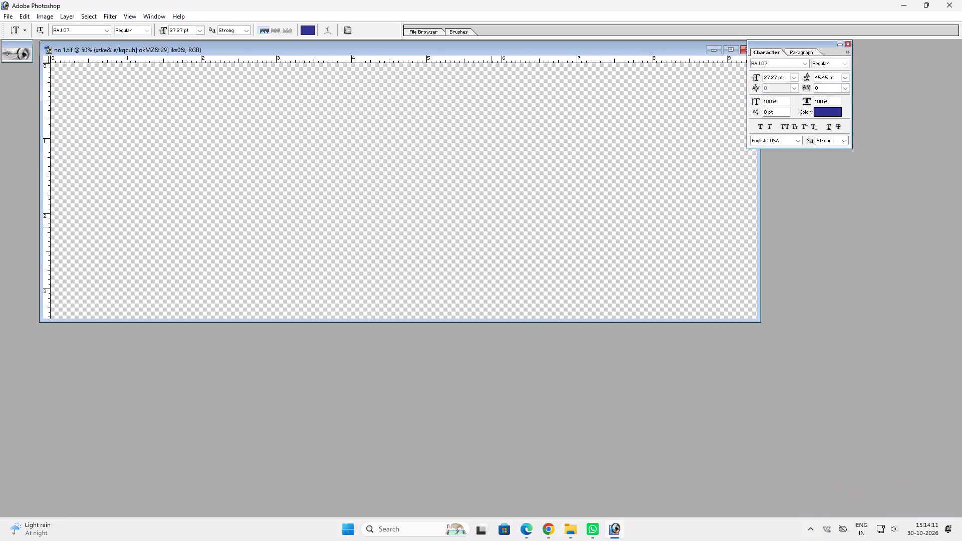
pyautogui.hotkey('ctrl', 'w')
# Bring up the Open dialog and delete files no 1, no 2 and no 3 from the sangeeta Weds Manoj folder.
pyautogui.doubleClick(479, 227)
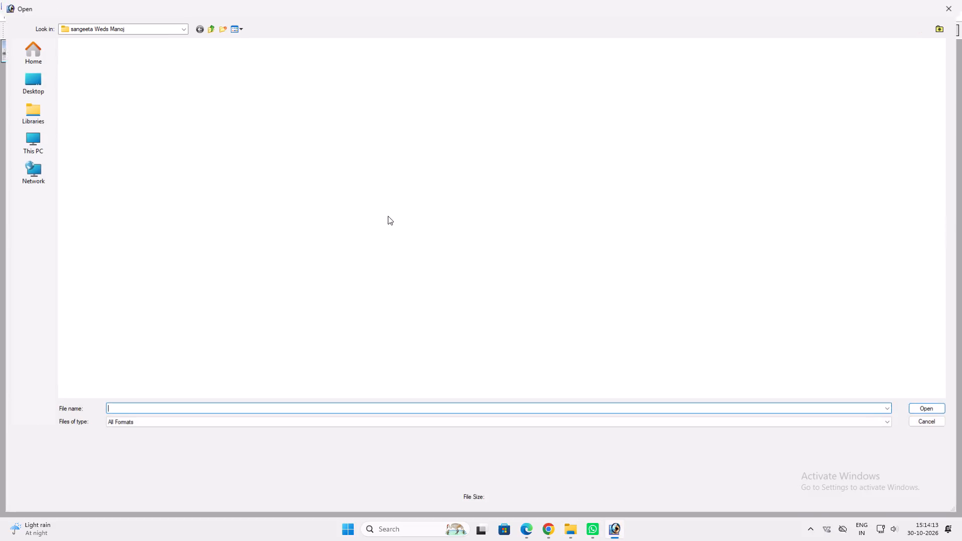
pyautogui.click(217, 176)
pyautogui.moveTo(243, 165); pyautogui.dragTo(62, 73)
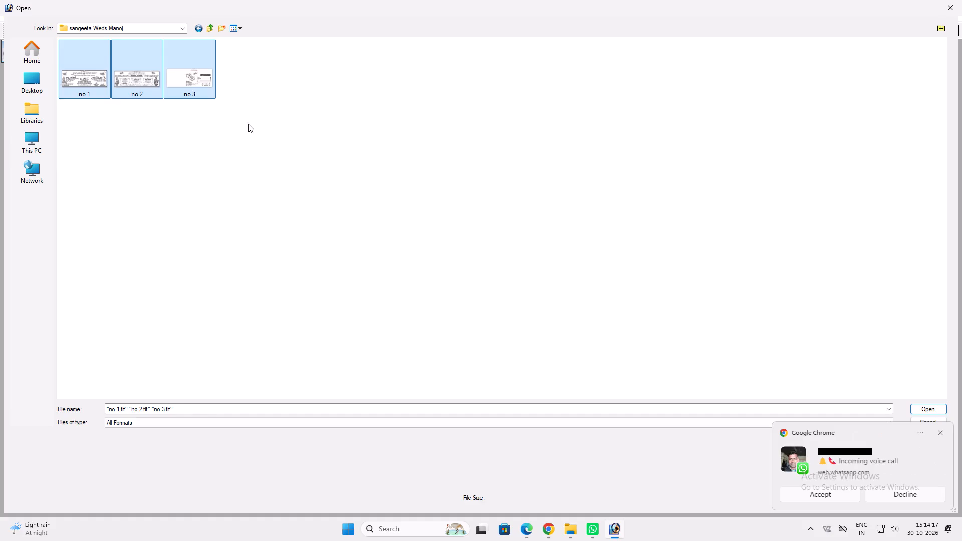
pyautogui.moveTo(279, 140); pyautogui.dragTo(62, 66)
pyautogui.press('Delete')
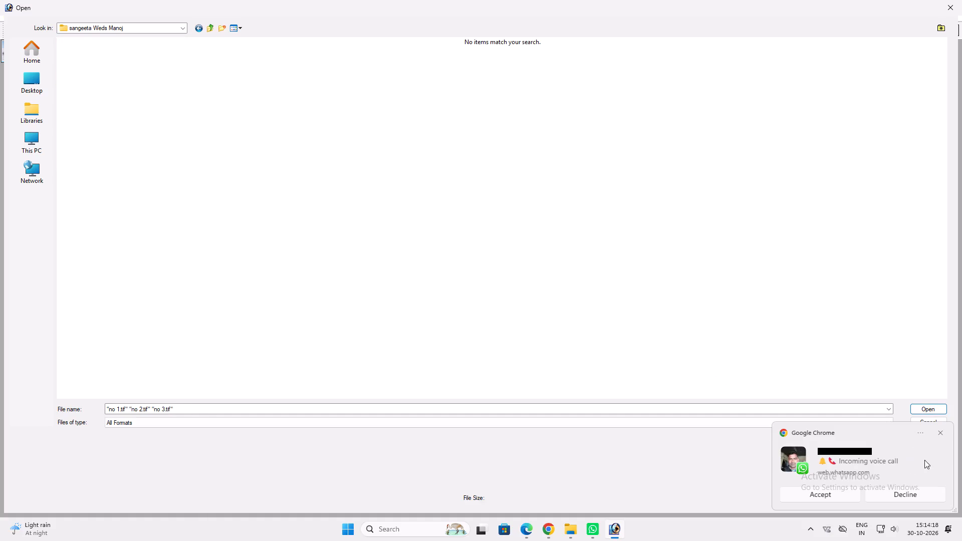
# Dismiss the incoming voice call notification.
pyautogui.click(936, 432)
# Paste the three copied sanjeev weds chandani1 files into the sangeeta Weds Manoj folder.
pyautogui.click(579, 263)
pyautogui.hotkey('ctrl', 'v')
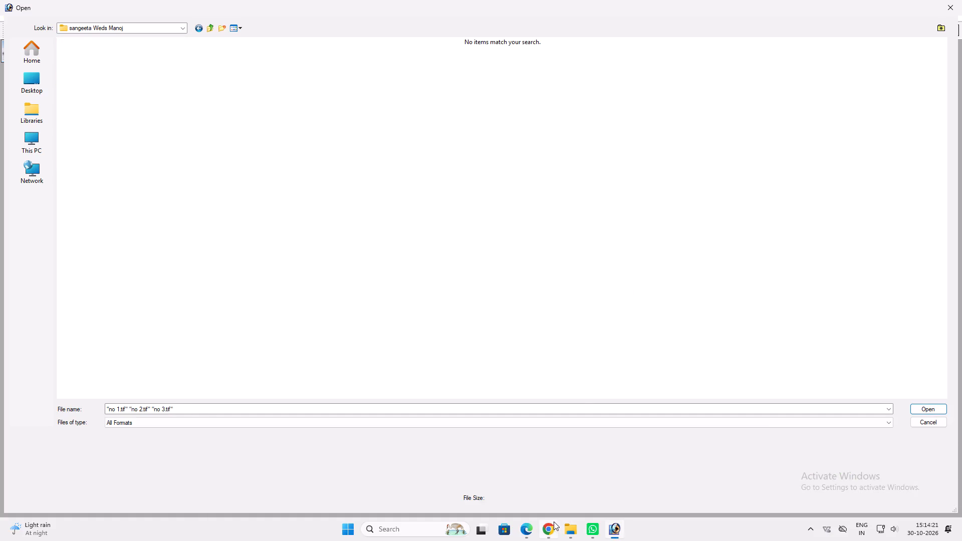
pyautogui.rightClick(327, 220)
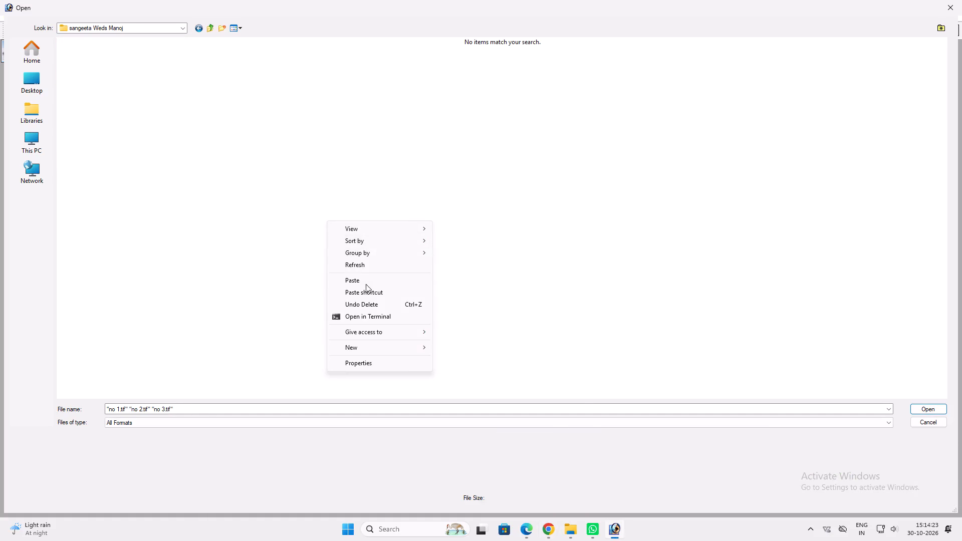
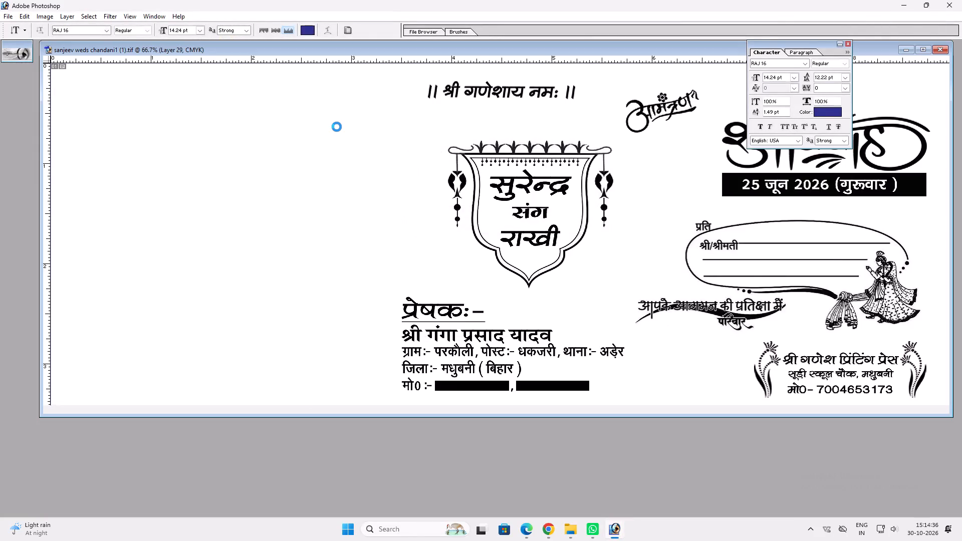
pyautogui.press('Return')
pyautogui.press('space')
pyautogui.press('Return')
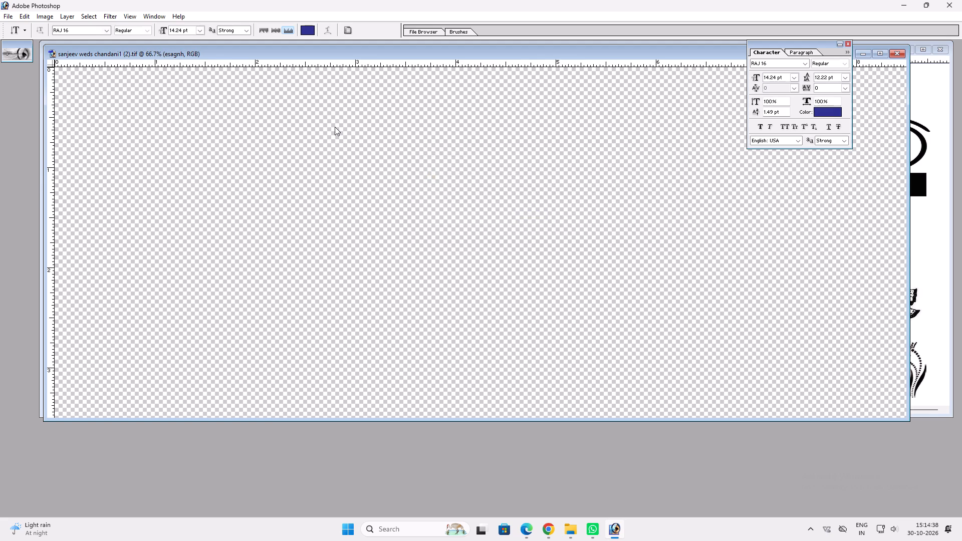
pyautogui.press('Return')
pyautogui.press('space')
pyautogui.press('Return')
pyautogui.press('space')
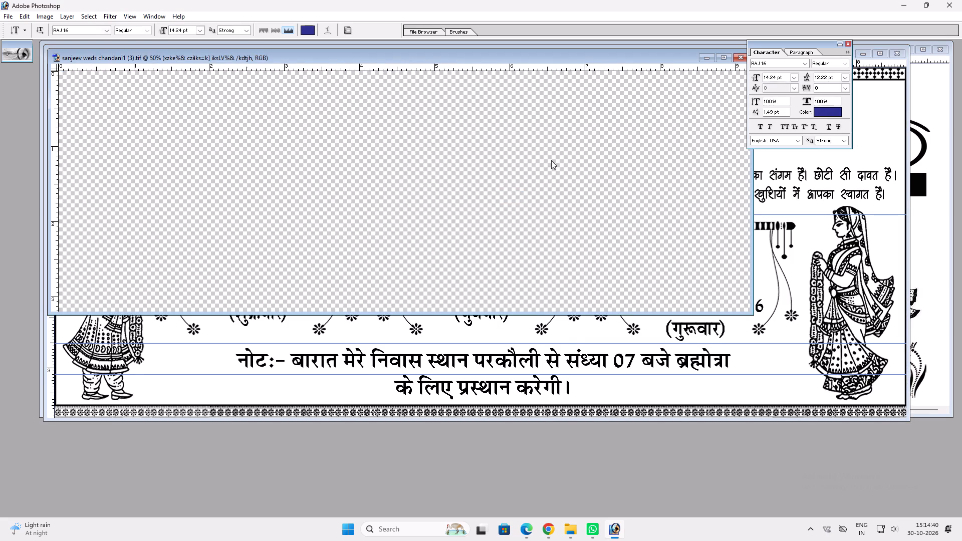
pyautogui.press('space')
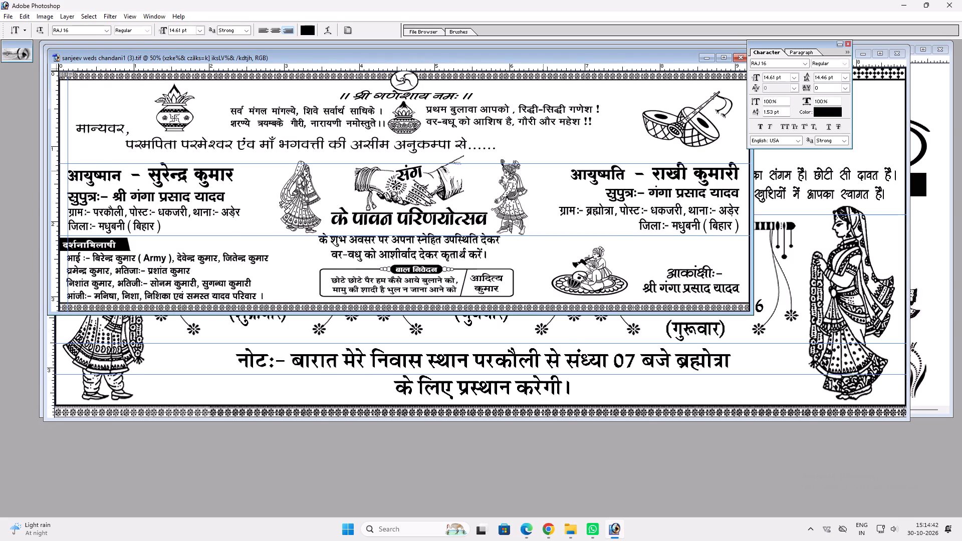
pyautogui.hotkey('ctrl', '0')
pyautogui.hotkey('ctrl', 'Tab')
pyautogui.hotkey('ctrl', 'Tab')
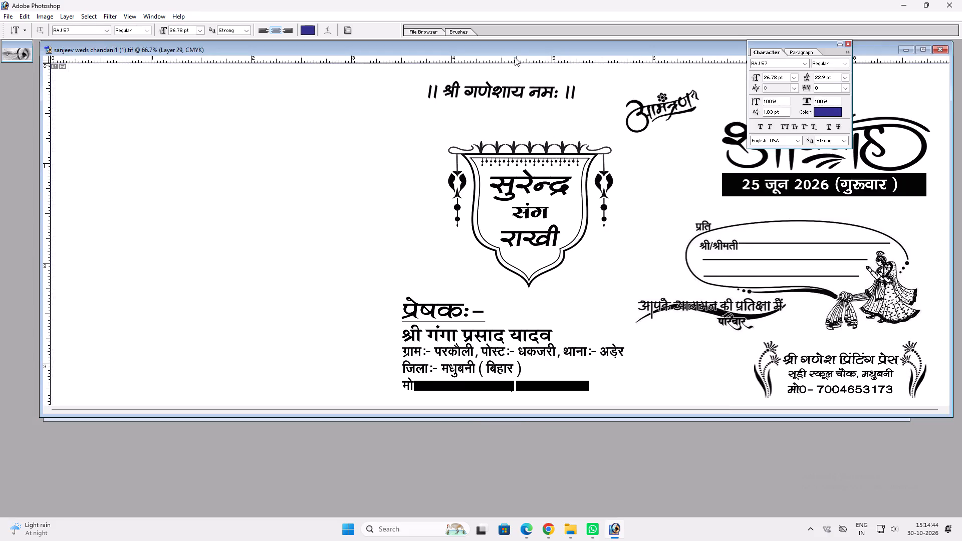
pyautogui.doubleClick(514, 52)
pyautogui.hotkey('ctrl', '0')
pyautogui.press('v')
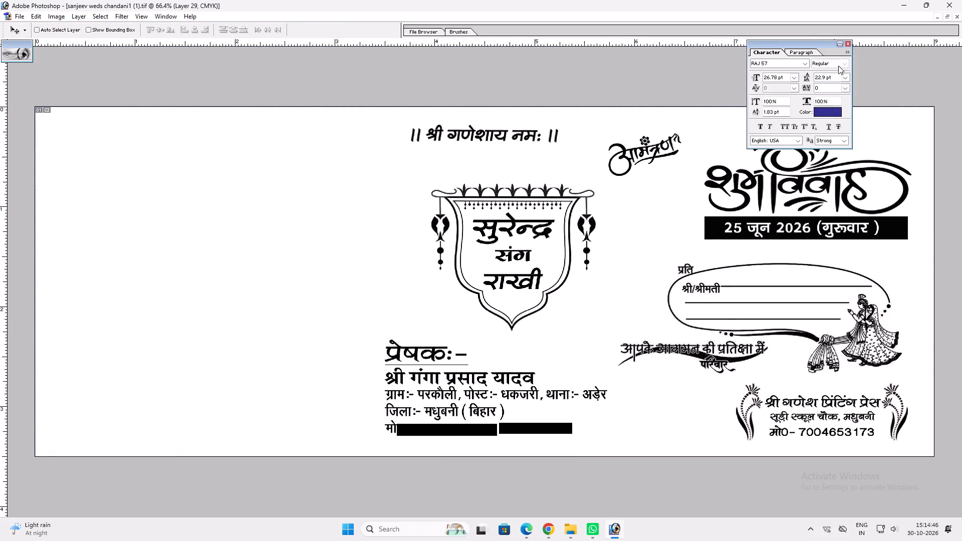
pyautogui.click(846, 44)
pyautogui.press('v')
pyautogui.hotkey('ctrl', '+')
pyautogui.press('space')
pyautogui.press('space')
pyautogui.moveTo(523, 269); pyautogui.dragTo(516, 362)
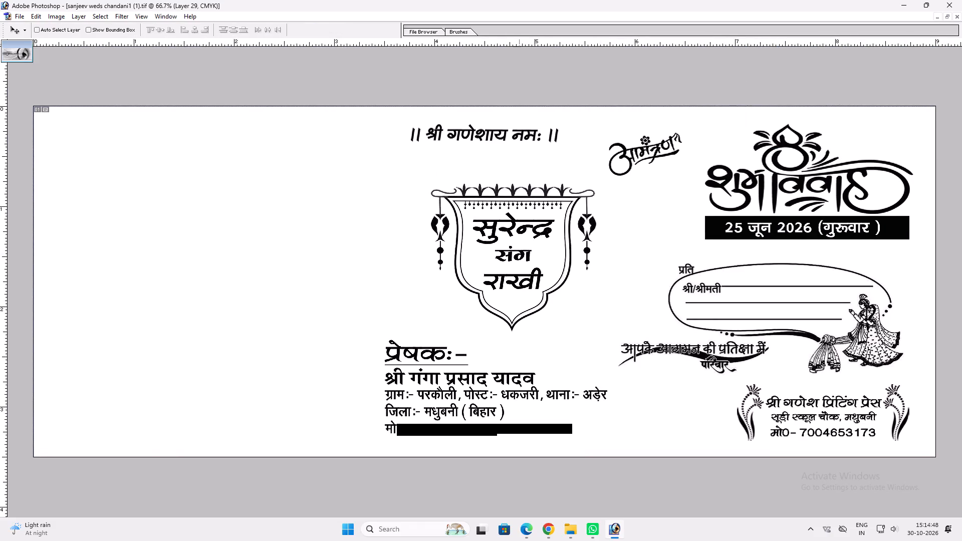
# Replace the upper name inside the hanging emblem with संगीता.
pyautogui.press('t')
pyautogui.click(508, 239)
pyautogui.hotkey('ctrl', 'a')
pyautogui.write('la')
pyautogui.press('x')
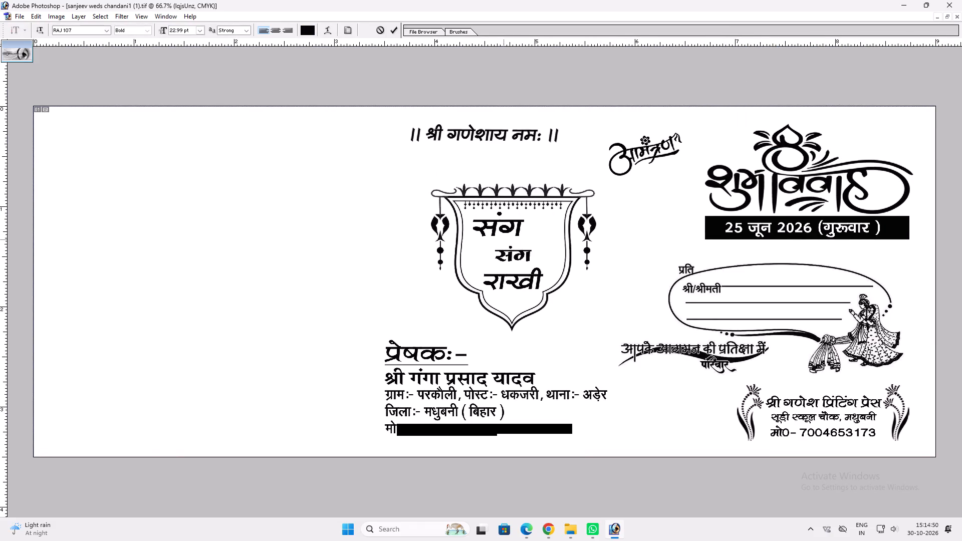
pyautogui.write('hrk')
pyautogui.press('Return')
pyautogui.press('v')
# Replace the lower name inside the emblem with मनीषा and scale it down slightly to fit the frame.
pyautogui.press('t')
pyautogui.click(494, 290)
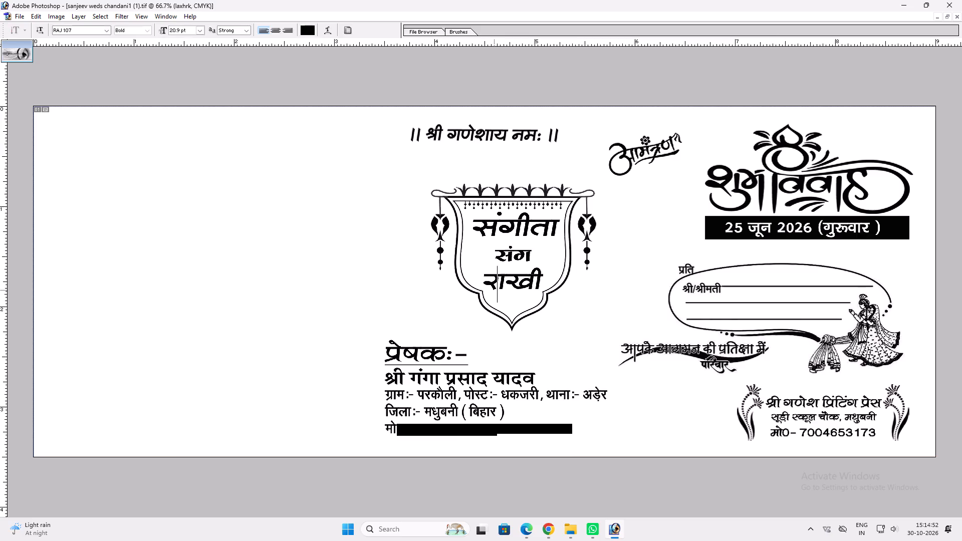
pyautogui.hotkey('ctrl', 'a')
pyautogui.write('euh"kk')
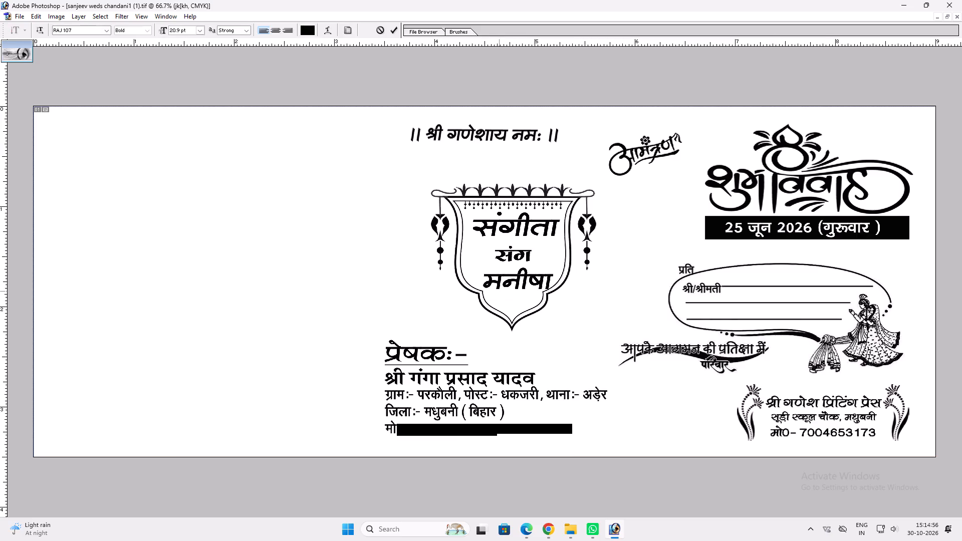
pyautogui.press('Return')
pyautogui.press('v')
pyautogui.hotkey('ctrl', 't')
pyautogui.keyDown('shift'); pyautogui.moveTo(554, 292); pyautogui.dragTo(549, 291); pyautogui.keyUp('shift')
pyautogui.hotkey('shift', 'Return')
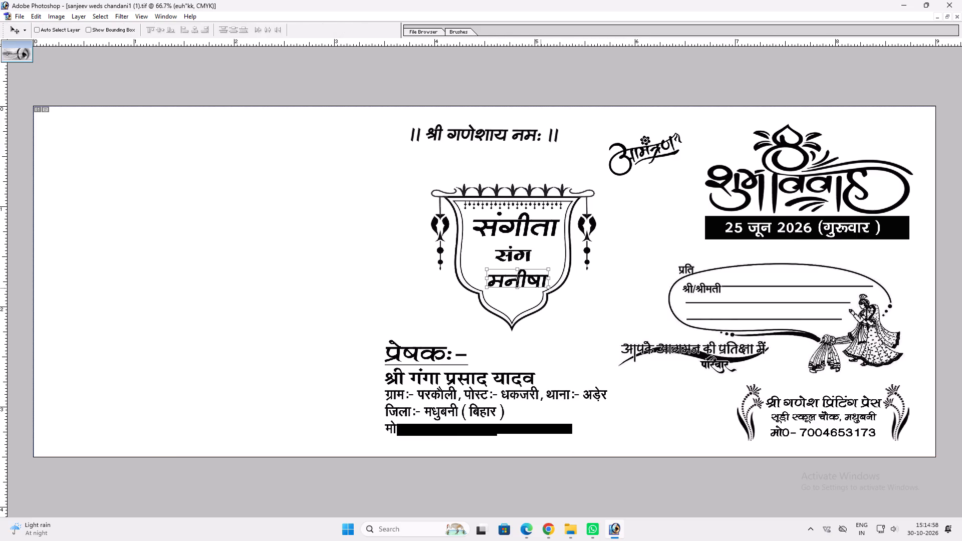
# Replace the sender's name beneath the प्रेषक heading with the new host's name.
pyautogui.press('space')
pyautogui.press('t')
pyautogui.click(416, 375)
pyautogui.hotkey('ctrl', 'a')
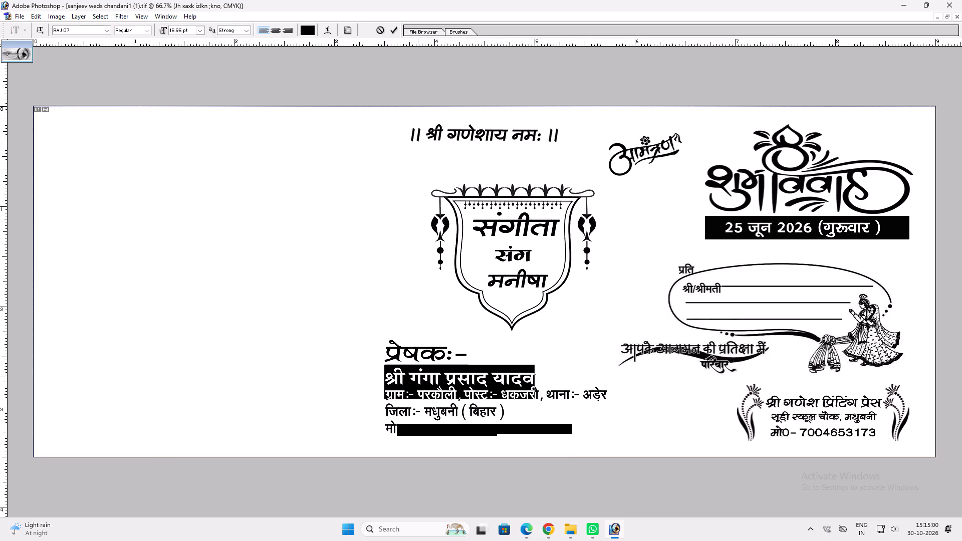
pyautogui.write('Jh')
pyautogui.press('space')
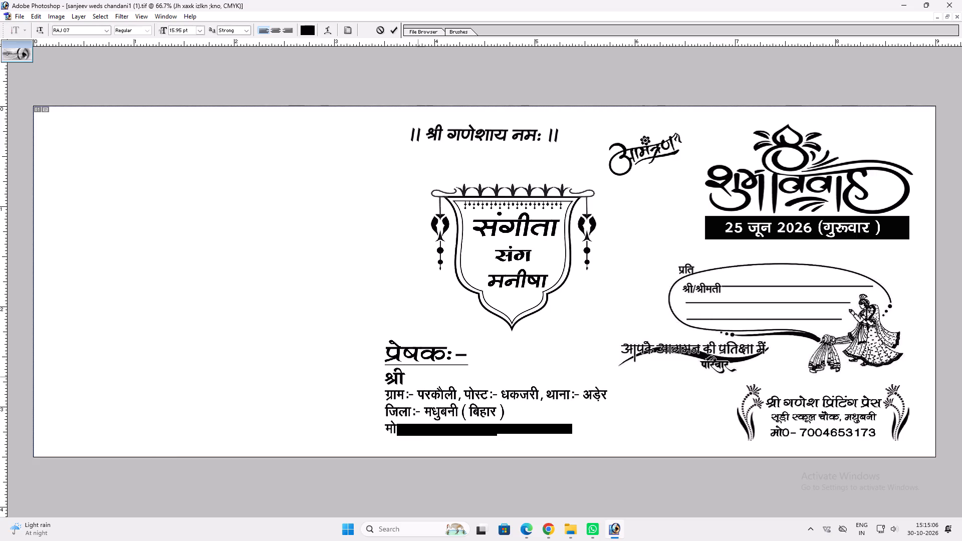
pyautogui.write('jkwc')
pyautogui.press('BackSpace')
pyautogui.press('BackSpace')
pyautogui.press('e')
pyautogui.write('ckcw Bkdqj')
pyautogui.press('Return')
# Clear the old sender address and mobile lines, and enter the new village name after a ग्राम: label.
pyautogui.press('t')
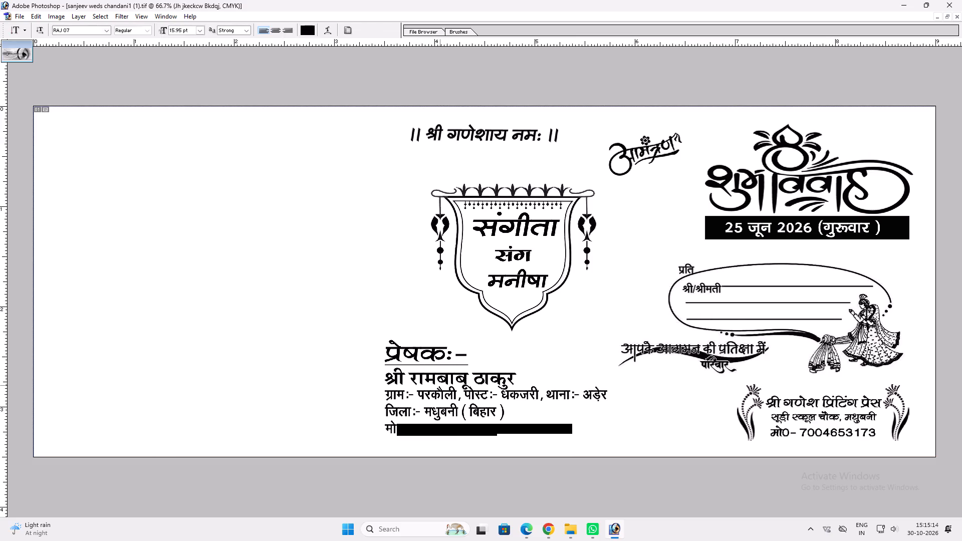
pyautogui.click(438, 403)
pyautogui.hotkey('ctrl', 'a')
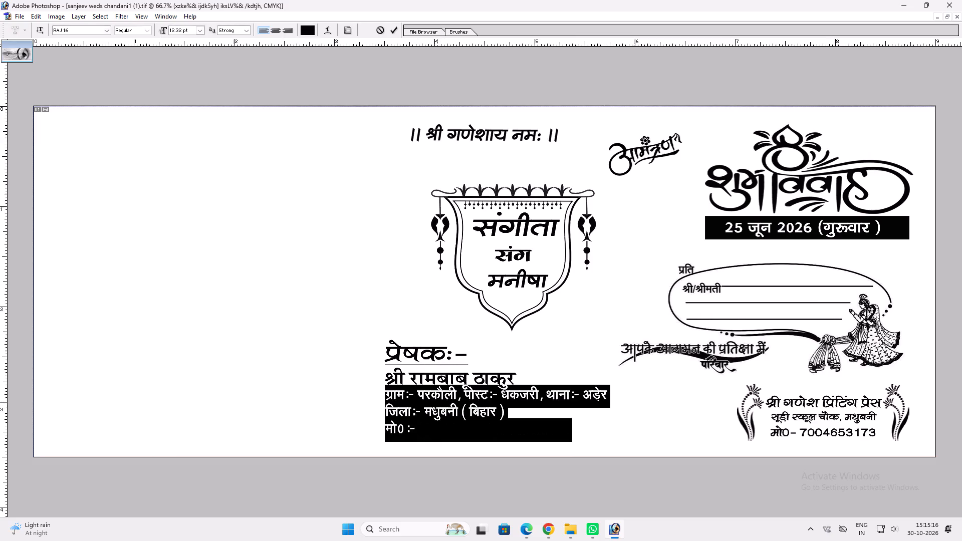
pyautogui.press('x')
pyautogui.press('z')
pyautogui.click(453, 406)
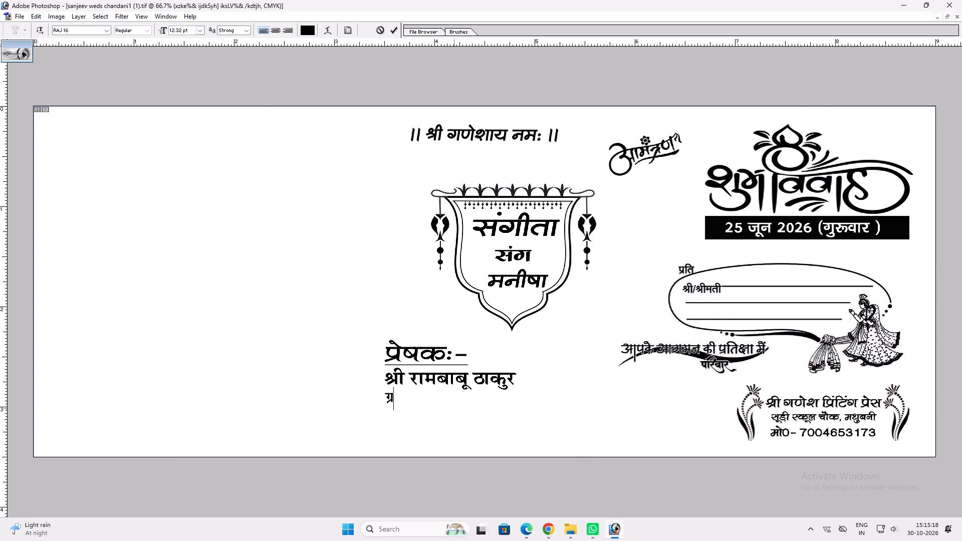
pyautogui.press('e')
pyautogui.press('BackSpace')
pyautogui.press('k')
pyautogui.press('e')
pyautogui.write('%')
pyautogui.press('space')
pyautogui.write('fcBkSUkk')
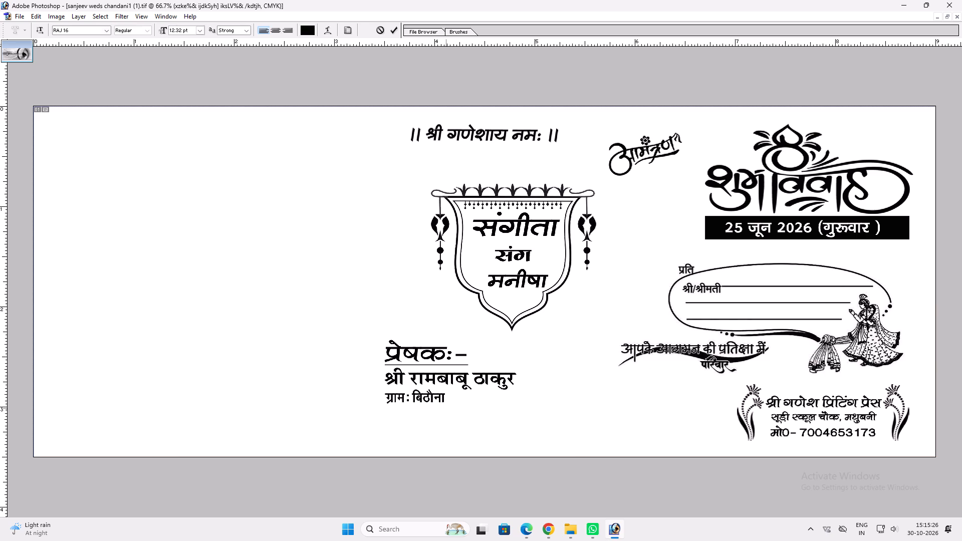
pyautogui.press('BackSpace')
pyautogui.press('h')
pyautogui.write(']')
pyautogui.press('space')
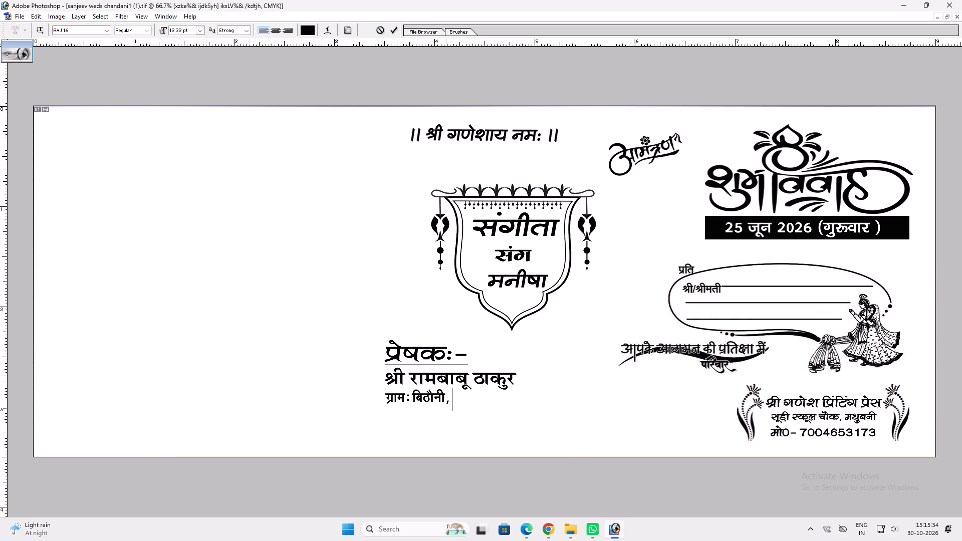
# Continue the address line with a प्रखण्ड: label, the block name and the start of the post office label, पो.
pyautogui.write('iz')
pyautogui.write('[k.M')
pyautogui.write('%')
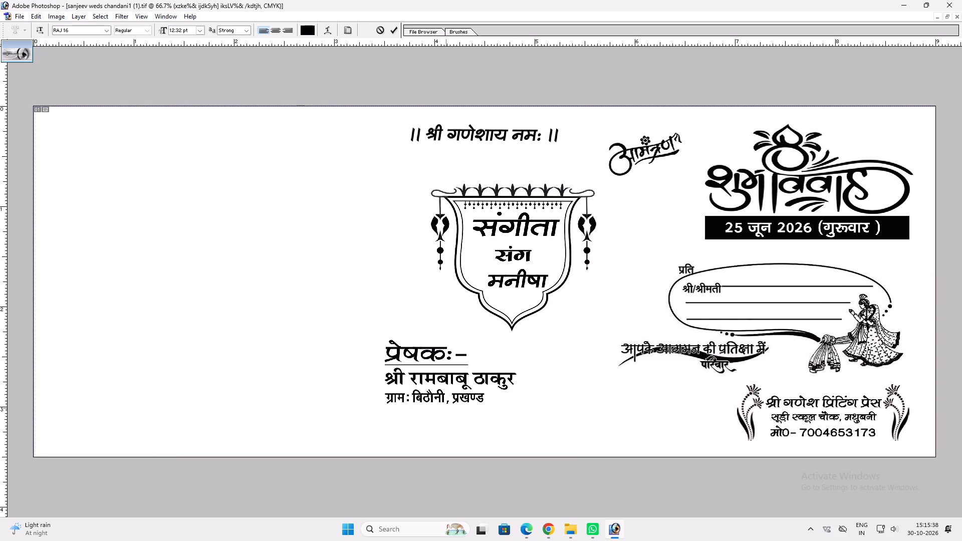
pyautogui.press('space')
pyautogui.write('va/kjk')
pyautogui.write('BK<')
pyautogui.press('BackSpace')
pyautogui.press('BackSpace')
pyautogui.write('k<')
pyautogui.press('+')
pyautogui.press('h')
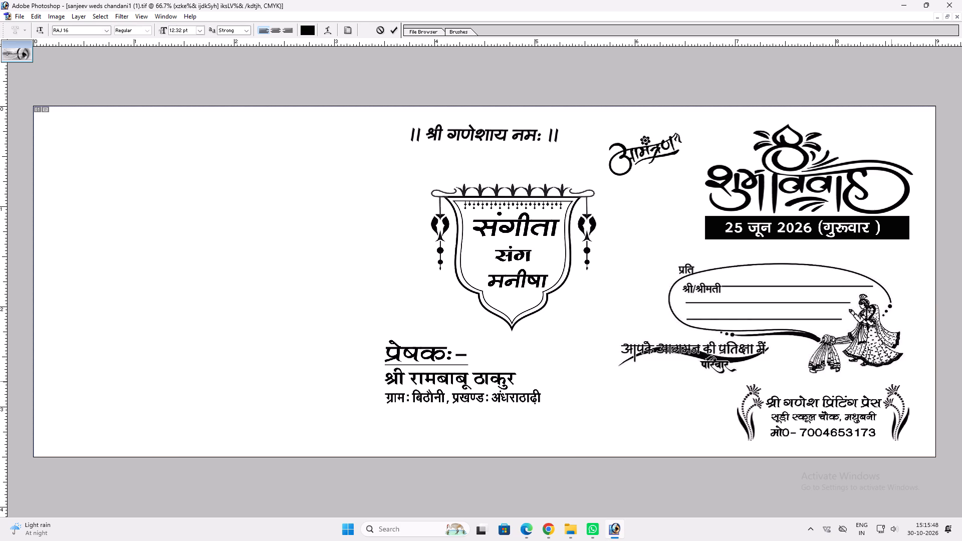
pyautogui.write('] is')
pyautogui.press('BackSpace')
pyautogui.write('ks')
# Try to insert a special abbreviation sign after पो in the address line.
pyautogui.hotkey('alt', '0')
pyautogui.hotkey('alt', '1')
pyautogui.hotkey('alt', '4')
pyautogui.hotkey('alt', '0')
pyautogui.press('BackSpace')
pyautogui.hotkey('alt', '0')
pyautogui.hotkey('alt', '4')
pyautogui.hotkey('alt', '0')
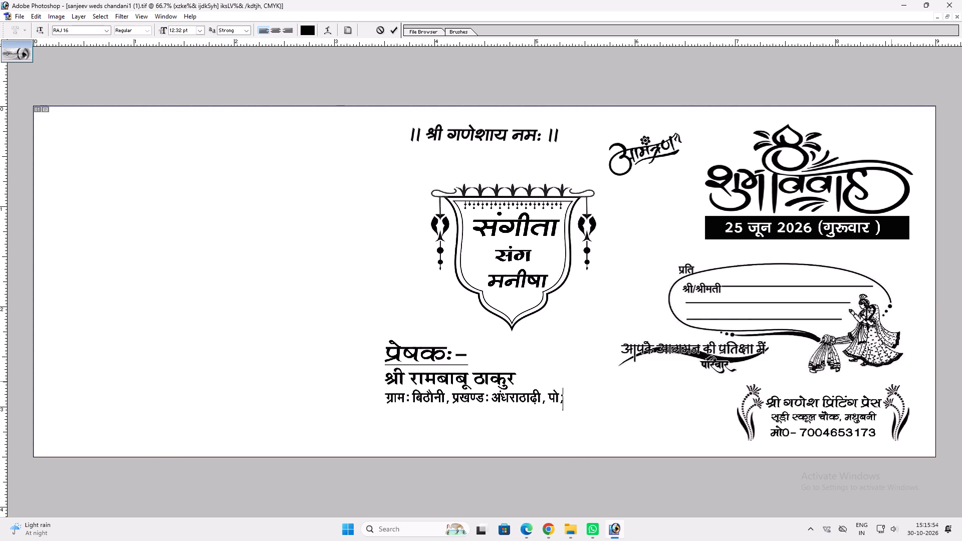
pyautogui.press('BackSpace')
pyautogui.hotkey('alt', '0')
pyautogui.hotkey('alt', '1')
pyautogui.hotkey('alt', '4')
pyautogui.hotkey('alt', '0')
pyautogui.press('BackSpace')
# Complete the post office label as पो0 : and enter the post office name.
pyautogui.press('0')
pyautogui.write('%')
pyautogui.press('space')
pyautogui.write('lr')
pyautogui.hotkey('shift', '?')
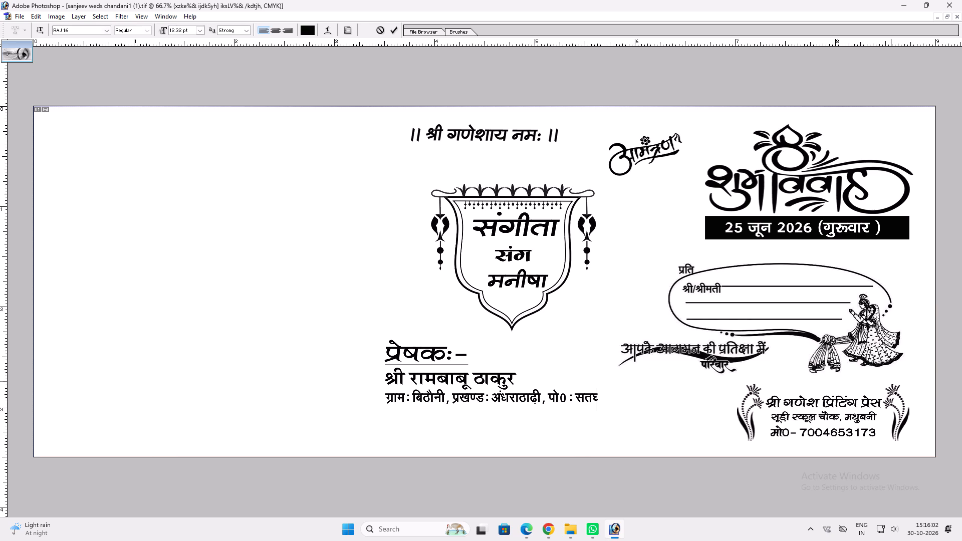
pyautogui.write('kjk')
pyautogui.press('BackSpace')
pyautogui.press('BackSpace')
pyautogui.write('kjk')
# Add a second address line with the district after जिला : and the postal code after पिन कोड:.
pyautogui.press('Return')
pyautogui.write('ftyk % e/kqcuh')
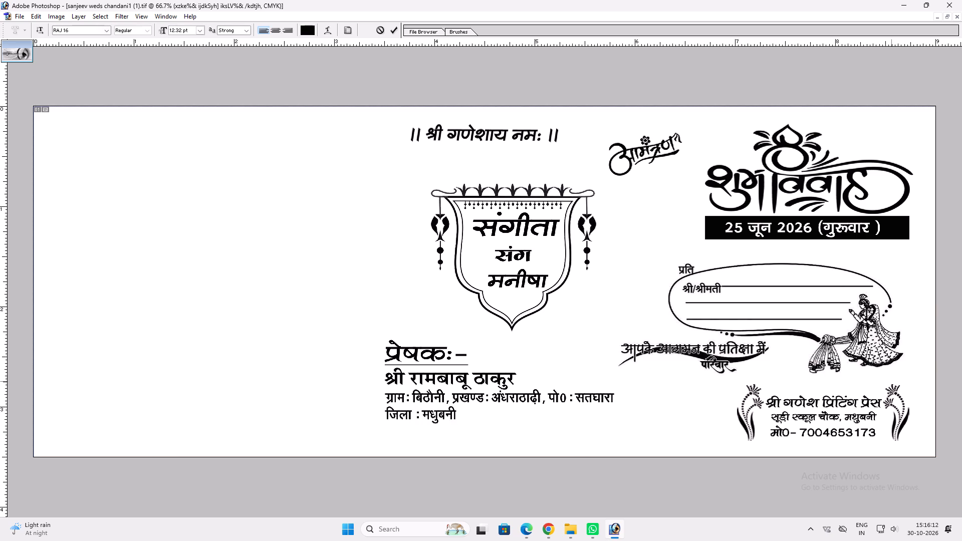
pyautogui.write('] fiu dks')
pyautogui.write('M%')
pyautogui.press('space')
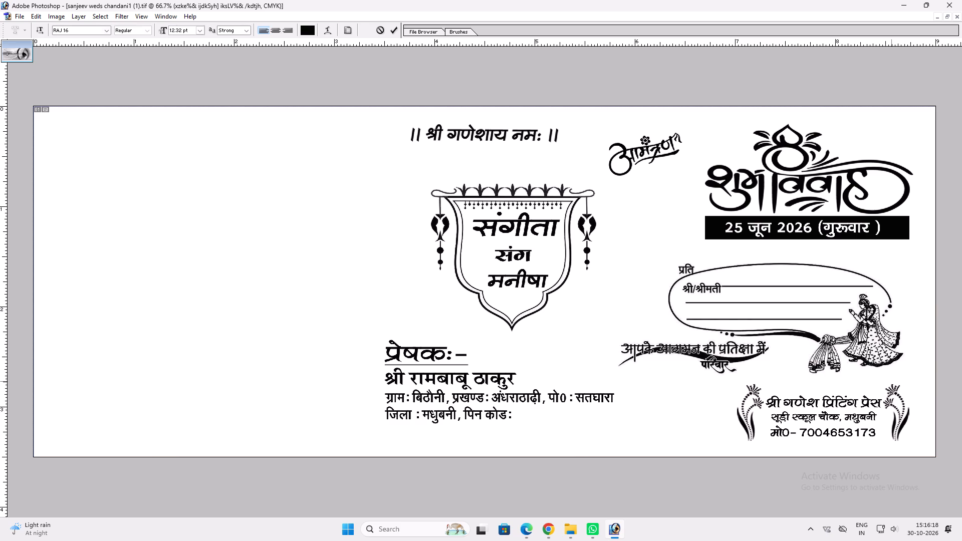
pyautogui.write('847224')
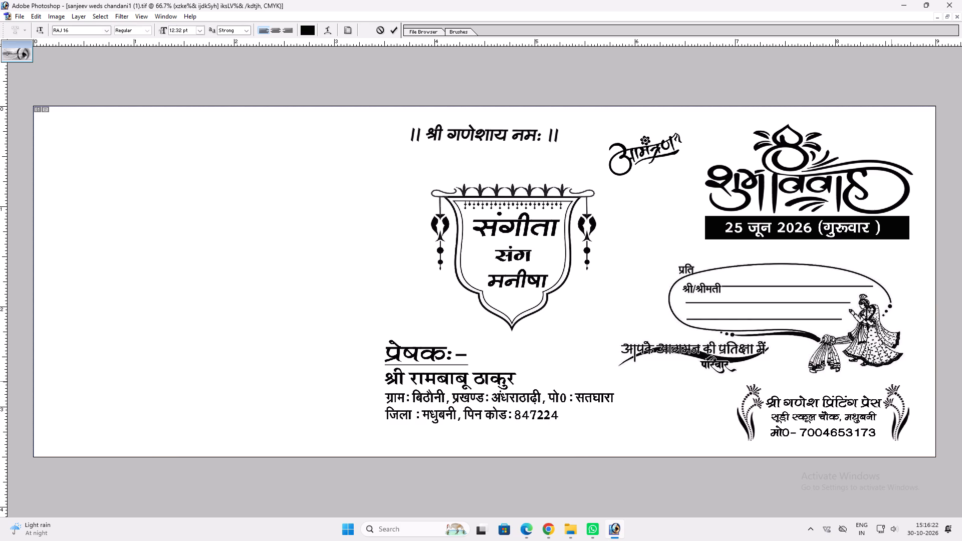
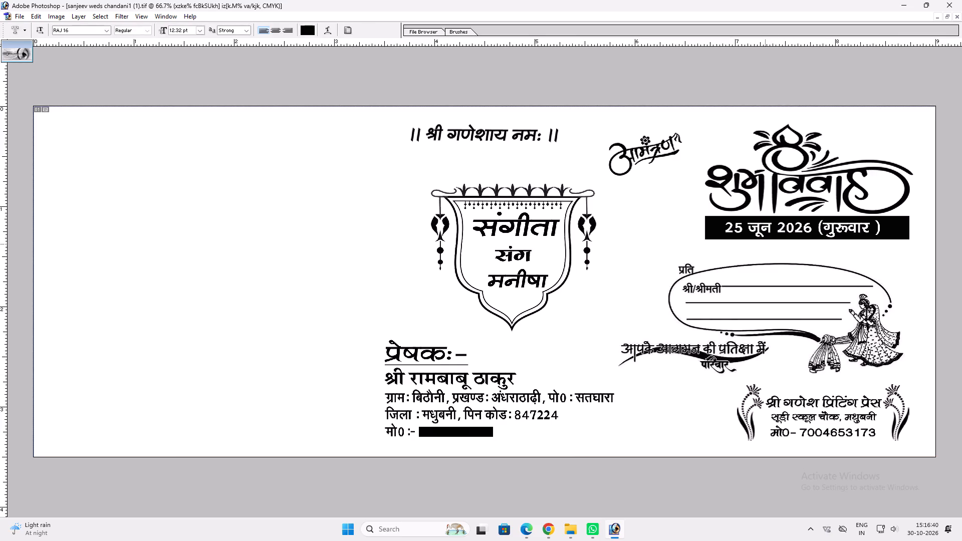
# Change the wedding day and month on the black strip below शुभ विवाह to 14 दिसम्बर.
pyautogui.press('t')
pyautogui.moveTo(743, 236); pyautogui.dragTo(727, 239)
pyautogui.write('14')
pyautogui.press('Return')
pyautogui.moveTo(770, 230); pyautogui.dragTo(745, 235)
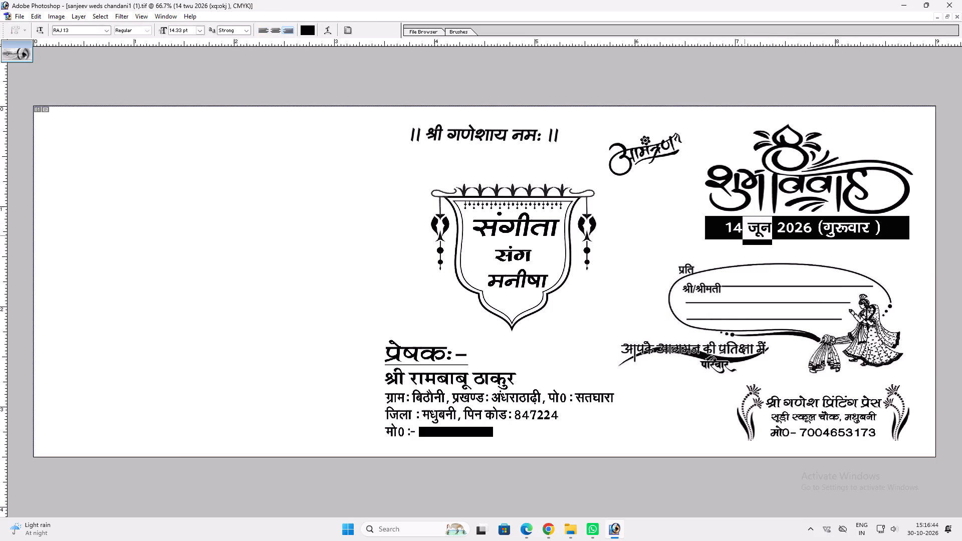
pyautogui.hotkey('shift', 'Right')
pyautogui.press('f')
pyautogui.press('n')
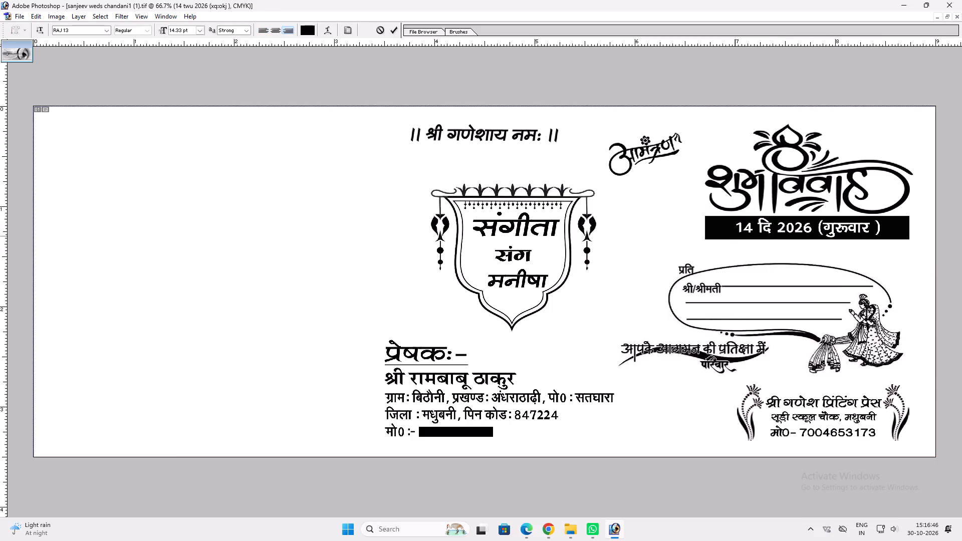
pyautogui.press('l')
pyautogui.hotkey('shift', 'Return')
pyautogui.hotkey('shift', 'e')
pyautogui.press('BackSpace')
pyautogui.press('BackSpace')
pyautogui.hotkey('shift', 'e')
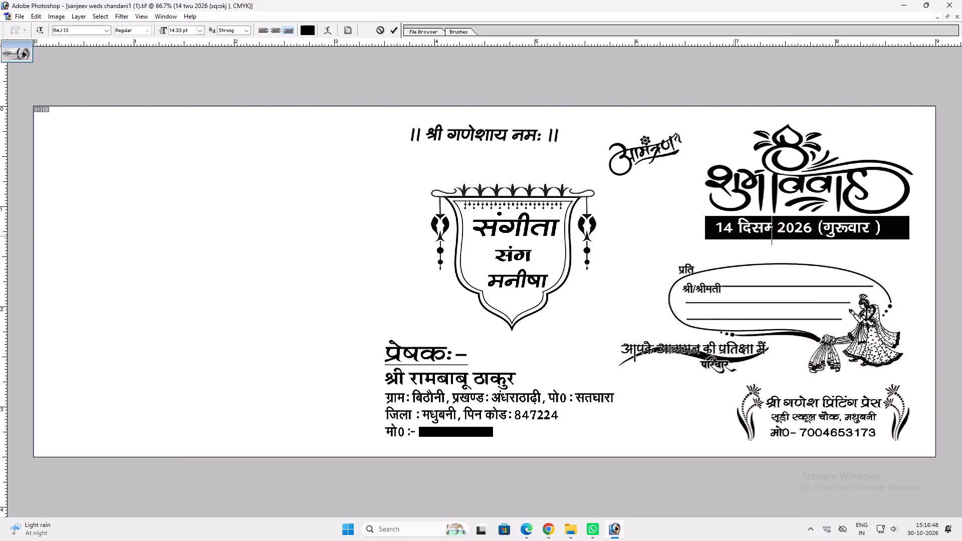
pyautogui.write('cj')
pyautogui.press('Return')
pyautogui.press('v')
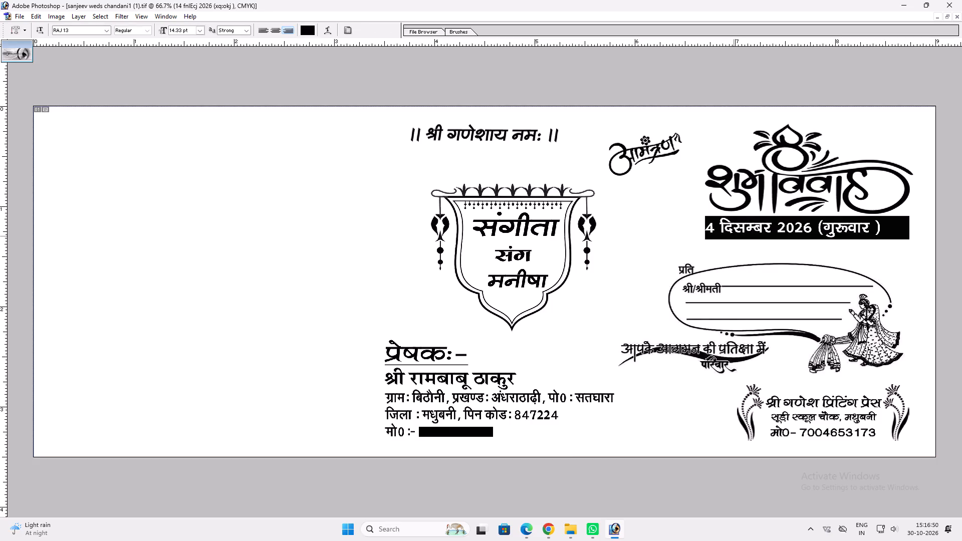
# Scale the date line horizontally so that it fits within the black strip.
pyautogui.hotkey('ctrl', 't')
pyautogui.keyDown('shift'); pyautogui.moveTo(697, 225); pyautogui.dragTo(710, 227); pyautogui.keyUp('shift')
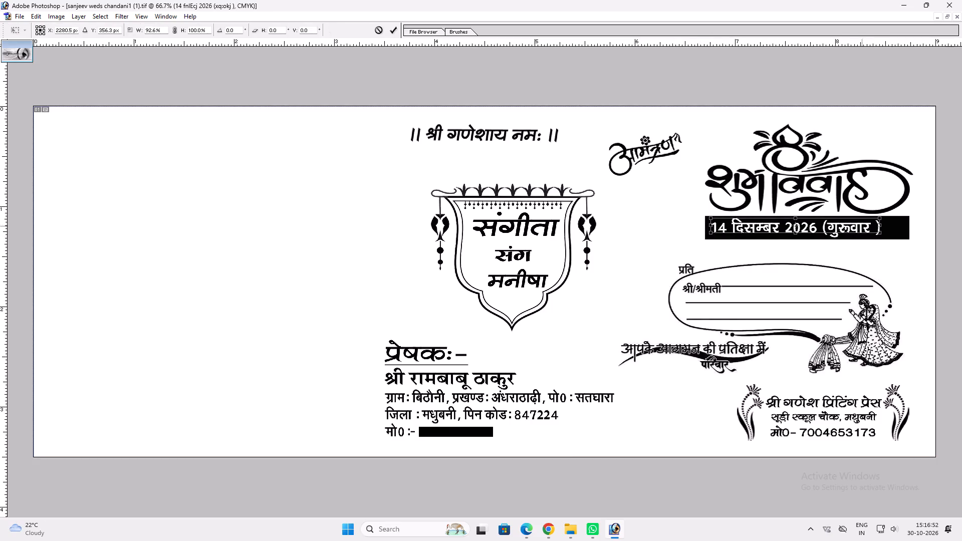
pyautogui.keyDown('shift'); pyautogui.moveTo(879, 226); pyautogui.dragTo(896, 227); pyautogui.keyUp('shift')
pyautogui.hotkey('shift', 'Return')
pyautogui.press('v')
# Look up the weekday of 14 December 2026 in the system calendar.
pyautogui.click(934, 531)
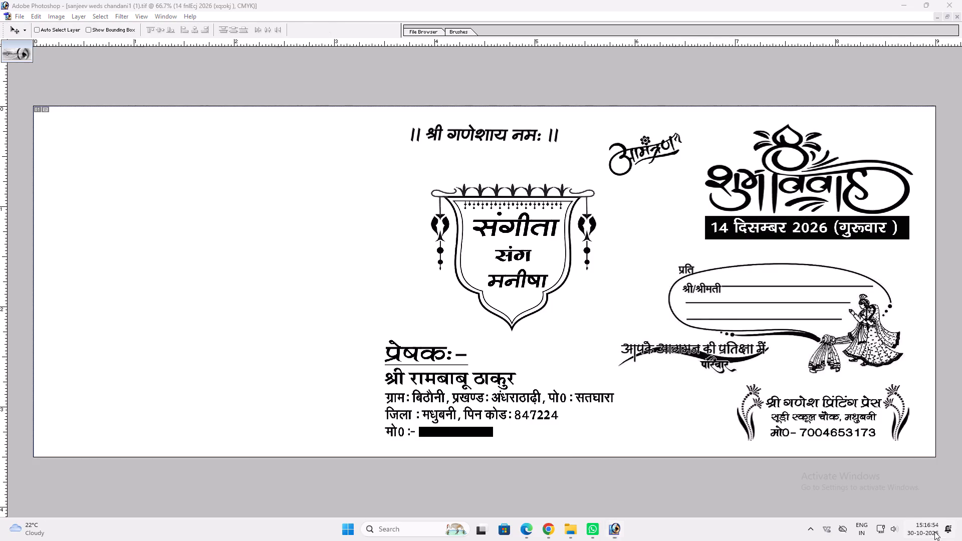
pyautogui.click(935, 531)
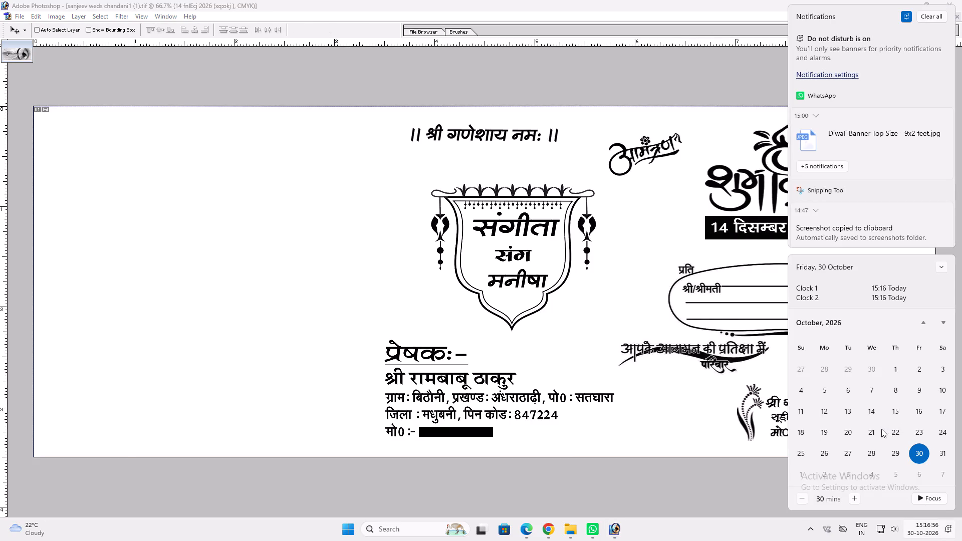
pyautogui.click(871, 416)
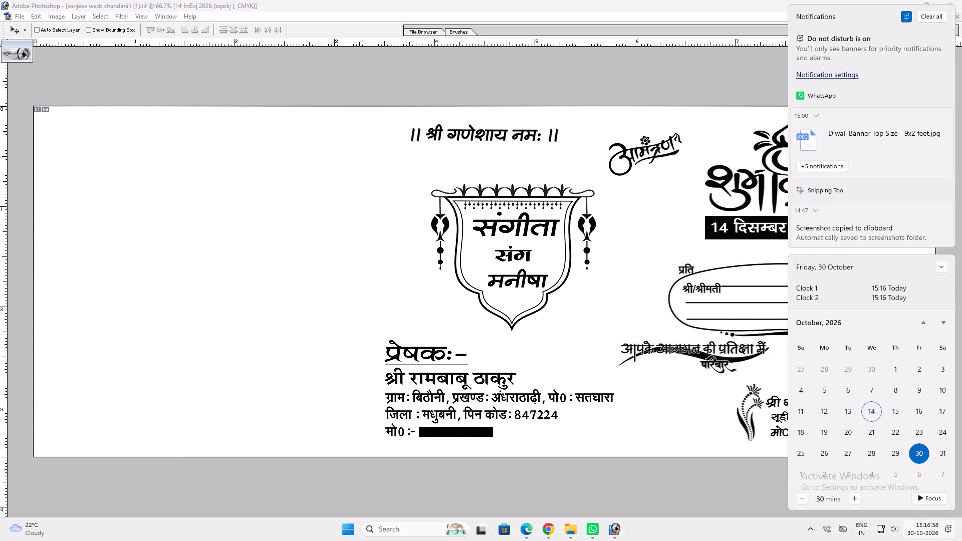
pyautogui.click(746, 224)
pyautogui.click(936, 523)
pyautogui.scroll(-1, 894, 449)
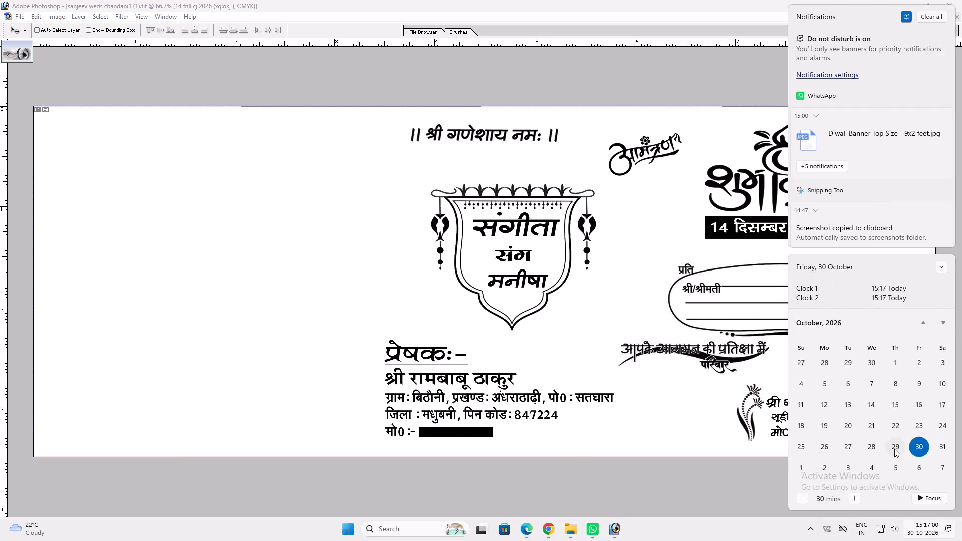
pyautogui.scroll(-9, 894, 449)
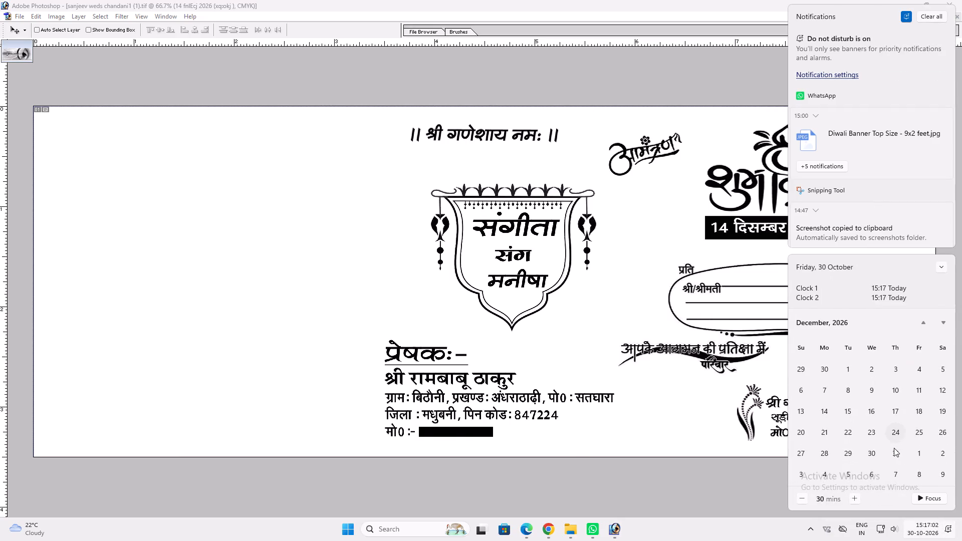
pyautogui.scroll(-1, 891, 447)
pyautogui.click(828, 391)
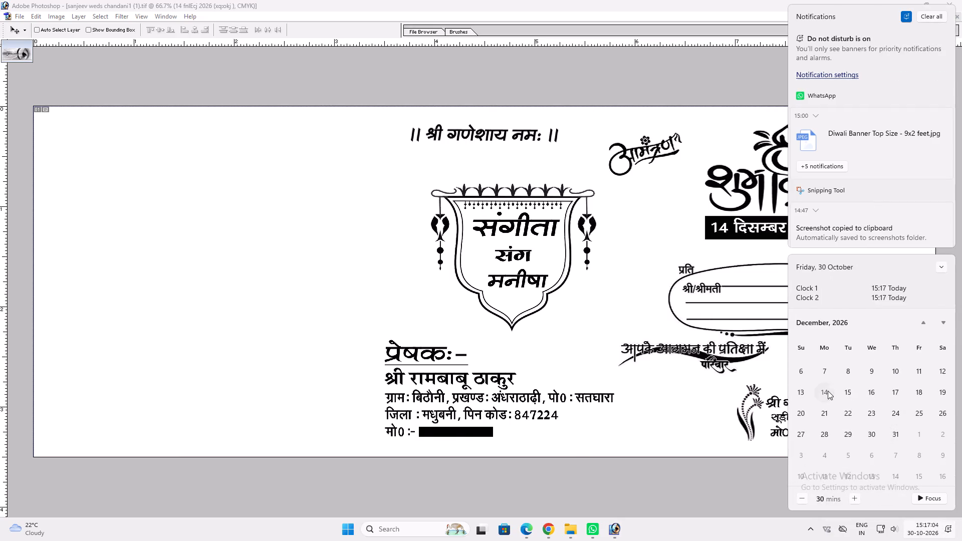
pyautogui.click(762, 214)
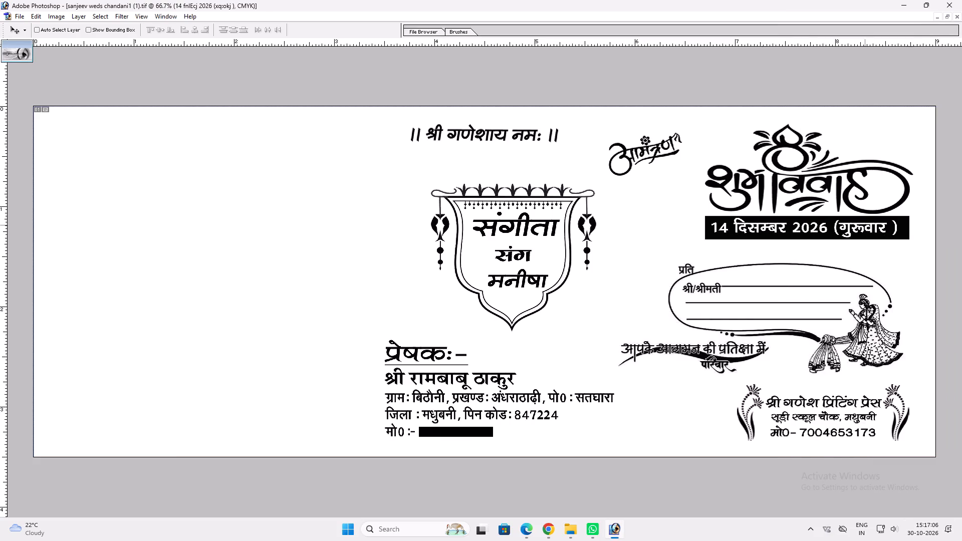
# Set the weekday in the brackets after the wedding date to सोमवार and save the card.
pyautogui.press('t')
pyautogui.moveTo(862, 228); pyautogui.dragTo(842, 235)
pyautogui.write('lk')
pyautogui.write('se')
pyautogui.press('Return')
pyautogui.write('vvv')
pyautogui.keyDown('shift'); pyautogui.click(840, 233); pyautogui.keyUp('shift')
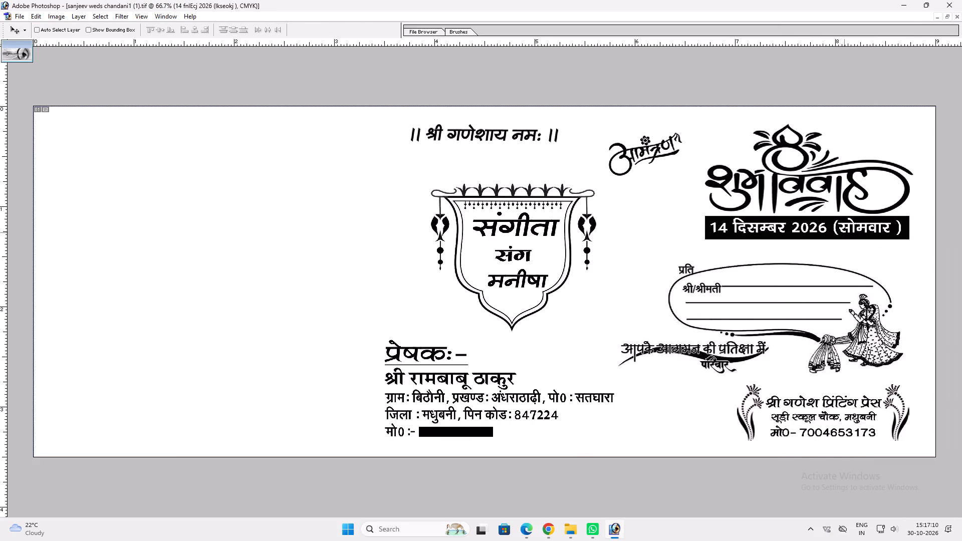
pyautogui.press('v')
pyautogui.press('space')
pyautogui.moveTo(735, 311); pyautogui.dragTo(744, 313, button='right')
pyautogui.moveTo(751, 315); pyautogui.dragTo(763, 316)
pyautogui.hotkey('ctrl', 's')
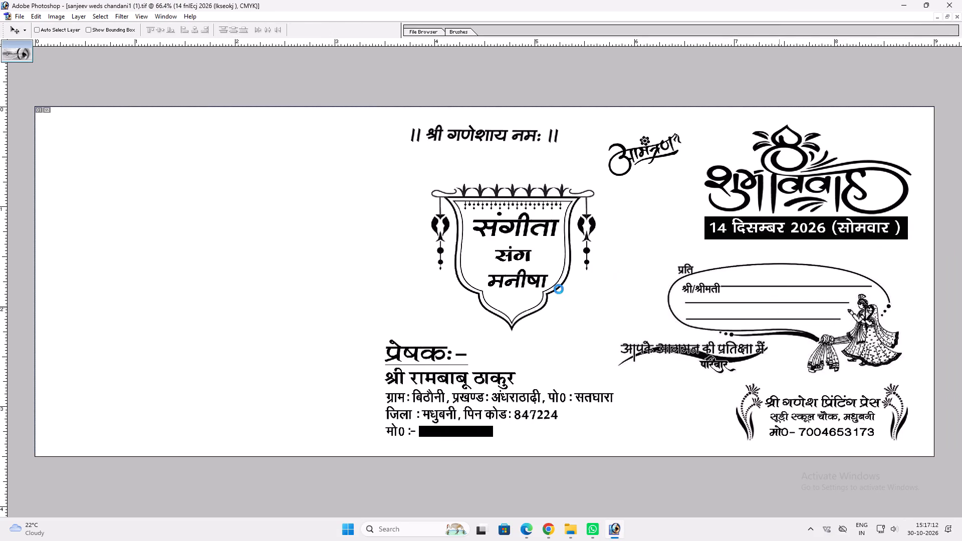
# Replace the lower name in the ornamental frame, below संग, with मनोज and save the card.
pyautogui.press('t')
pyautogui.click(535, 278)
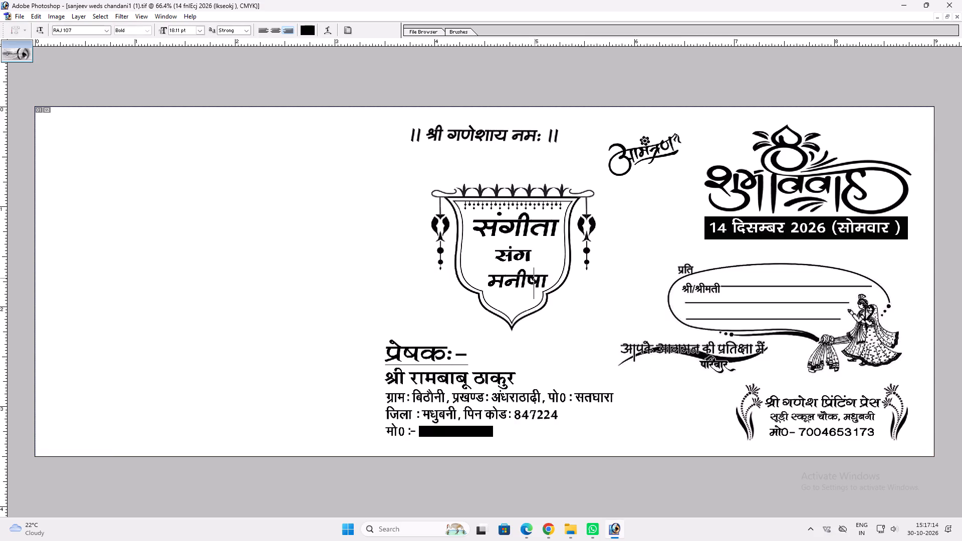
pyautogui.hotkey('ctrl', 'a')
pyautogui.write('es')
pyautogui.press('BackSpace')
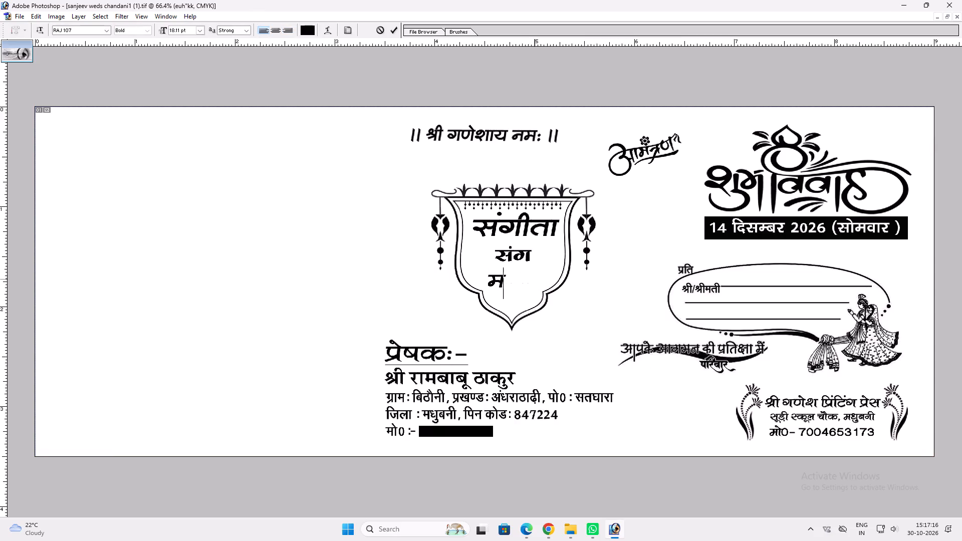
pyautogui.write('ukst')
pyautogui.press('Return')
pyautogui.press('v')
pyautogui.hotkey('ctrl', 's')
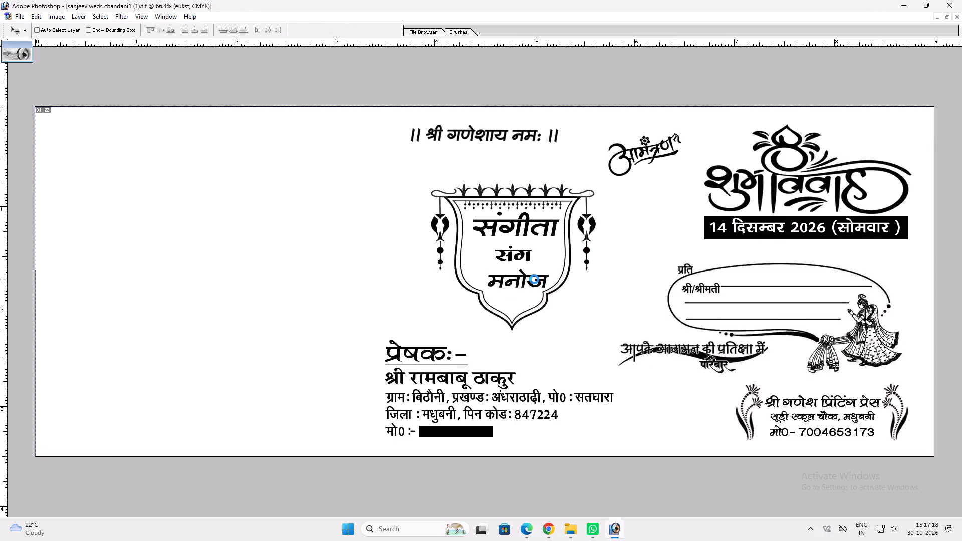
# In the inner invitation card, change the title आयुष्मान to आयुष्मति and replace the name after it with the bride's name.
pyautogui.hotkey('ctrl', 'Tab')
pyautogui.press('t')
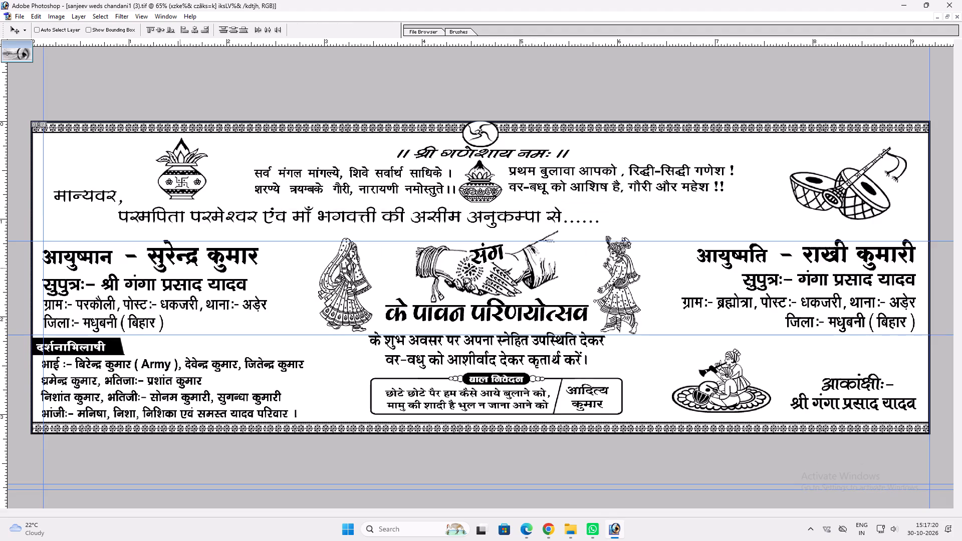
pyautogui.moveTo(147, 255); pyautogui.dragTo(356, 253)
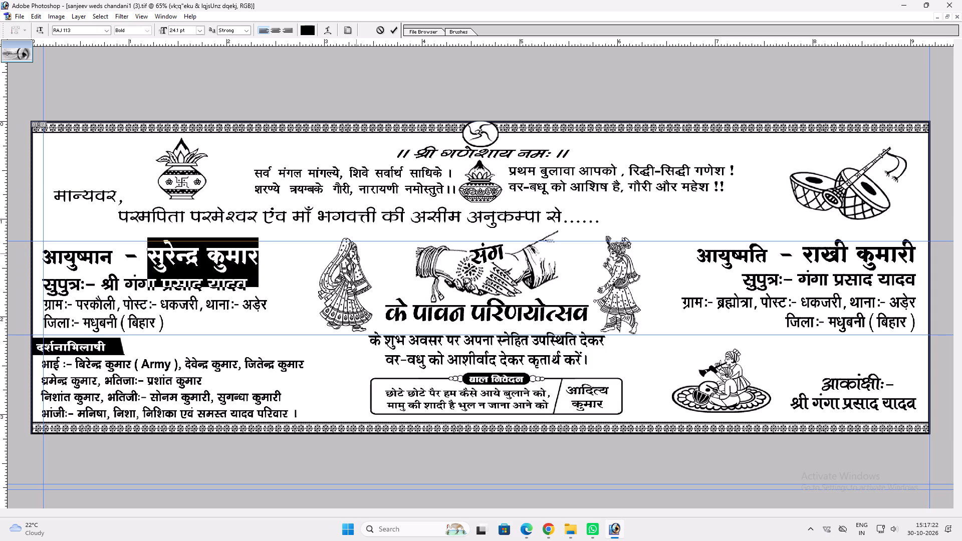
pyautogui.moveTo(111, 259); pyautogui.dragTo(97, 261)
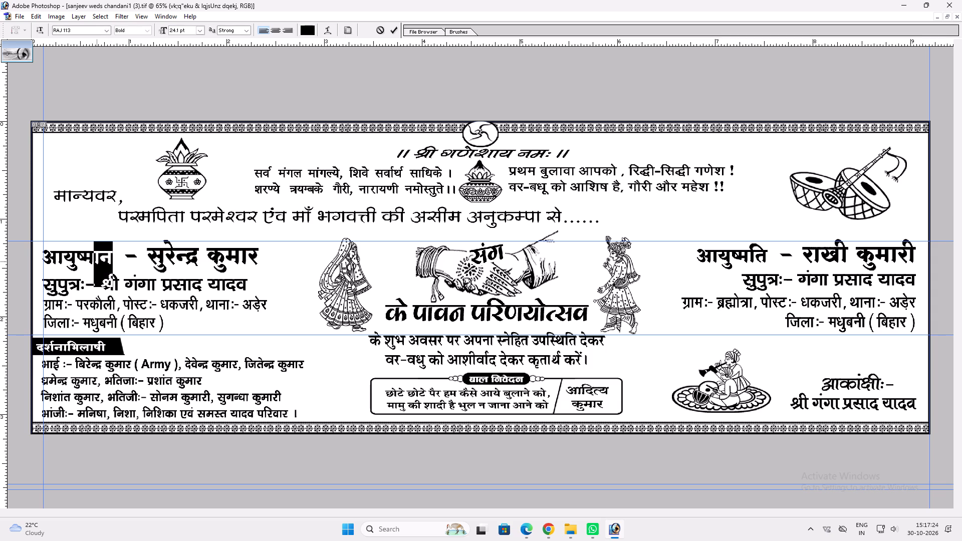
pyautogui.moveTo(97, 261); pyautogui.dragTo(96, 261)
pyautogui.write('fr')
pyautogui.moveTo(151, 263); pyautogui.dragTo(306, 255)
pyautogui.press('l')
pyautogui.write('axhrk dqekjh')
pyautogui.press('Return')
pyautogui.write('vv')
# Change the parentage label under the bride's name to सुपुत्रीः-.
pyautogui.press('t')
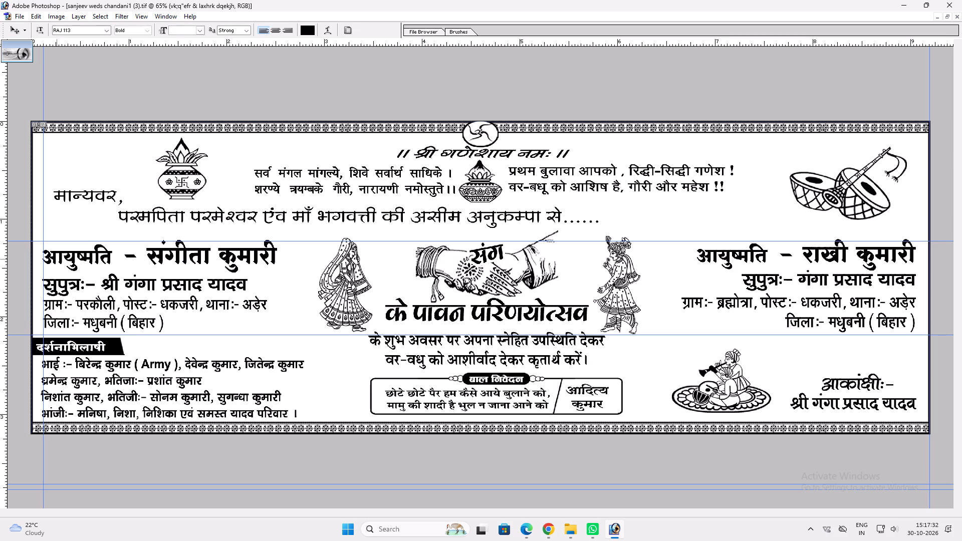
pyautogui.click(81, 283)
pyautogui.click(80, 293)
pyautogui.press('Return')
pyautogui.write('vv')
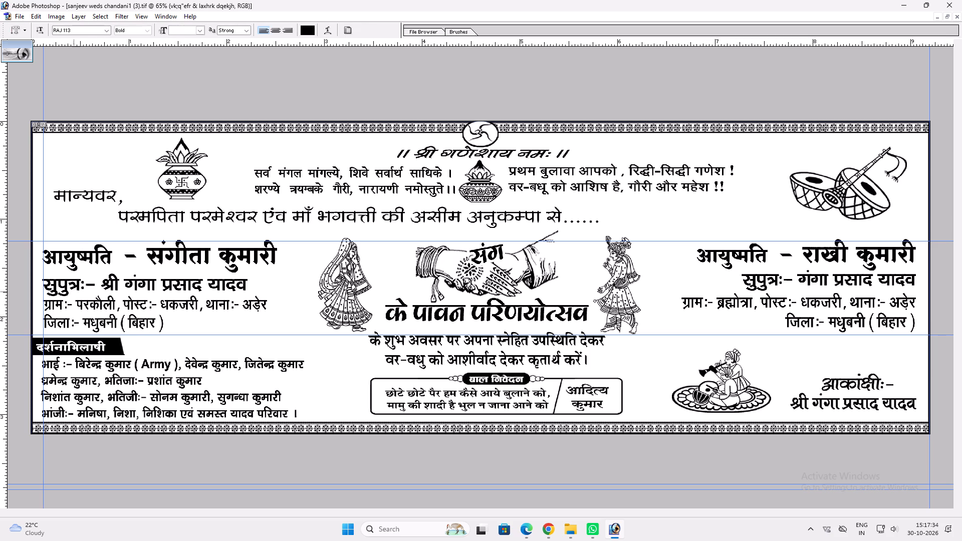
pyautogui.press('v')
pyautogui.rightClick(74, 286)
pyautogui.click(85, 292)
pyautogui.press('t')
pyautogui.click(78, 293)
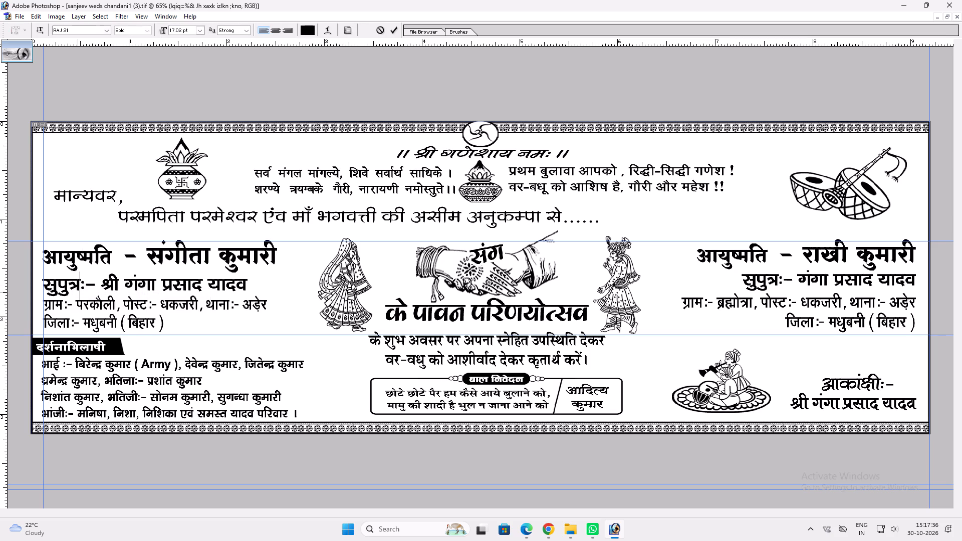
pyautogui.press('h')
# Replace the name after सुपुत्रीः- with the father's name, followed by एवं and the mother's first name सवित्री.
pyautogui.moveTo(108, 287); pyautogui.dragTo(234, 275)
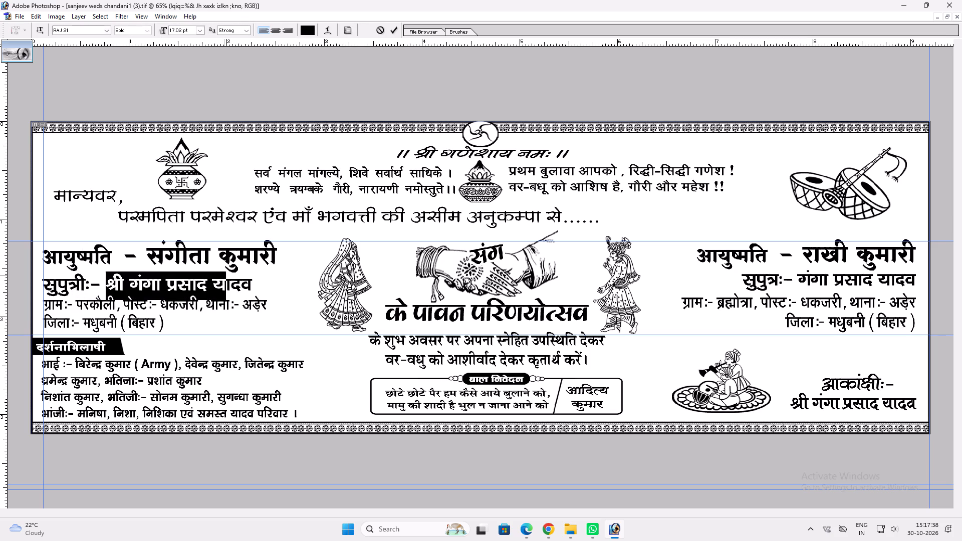
pyautogui.moveTo(234, 275); pyautogui.dragTo(266, 274)
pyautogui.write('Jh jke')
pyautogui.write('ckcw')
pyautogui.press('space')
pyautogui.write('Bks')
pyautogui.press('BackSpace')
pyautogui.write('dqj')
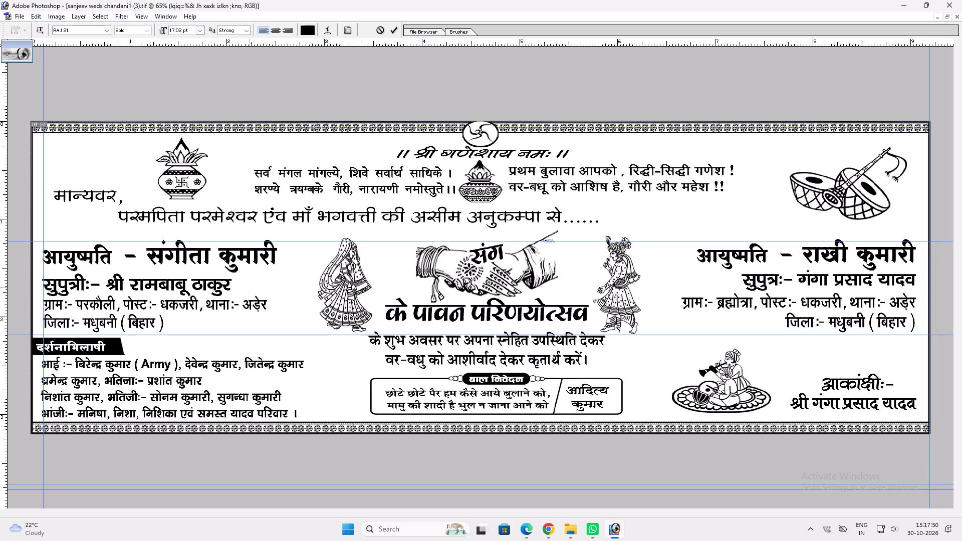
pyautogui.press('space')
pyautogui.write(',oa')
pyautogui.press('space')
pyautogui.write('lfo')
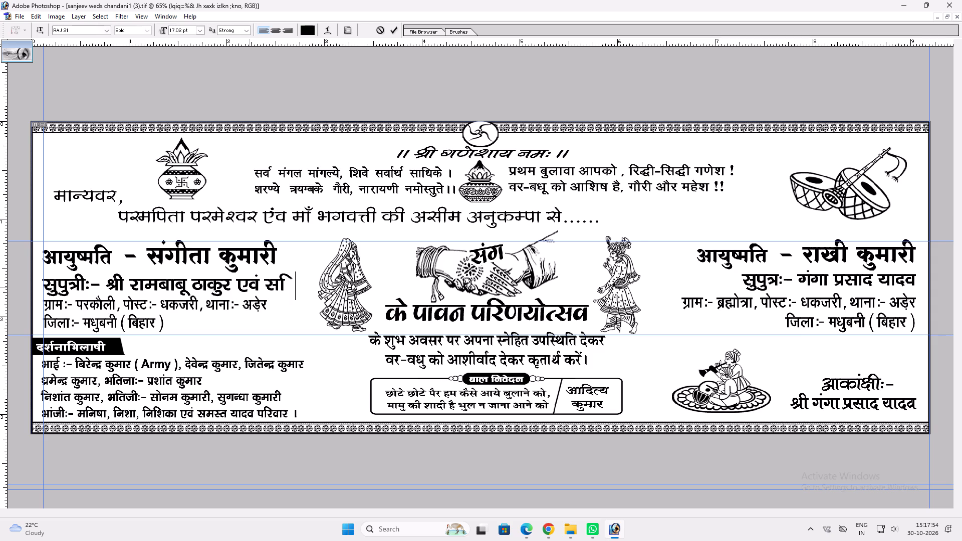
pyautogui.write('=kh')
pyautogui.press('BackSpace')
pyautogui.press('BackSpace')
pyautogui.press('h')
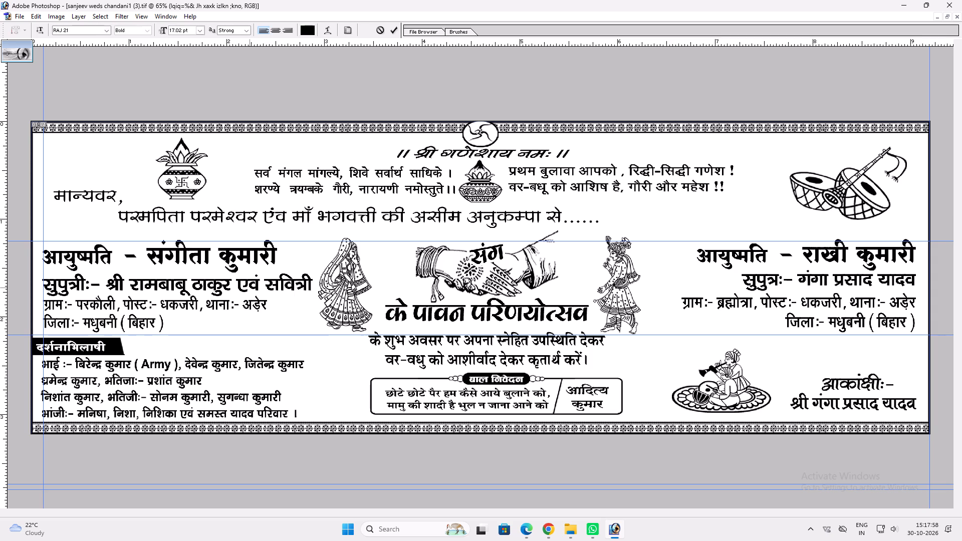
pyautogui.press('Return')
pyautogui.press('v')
# Shift the सुपुत्रीः- line slightly up and back, and narrow it to clear the bride illustration.
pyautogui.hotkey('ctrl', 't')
pyautogui.keyDown('alt'); pyautogui.keyDown('shift'); pyautogui.click(310, 291); pyautogui.keyUp('shift'); pyautogui.keyUp('alt')
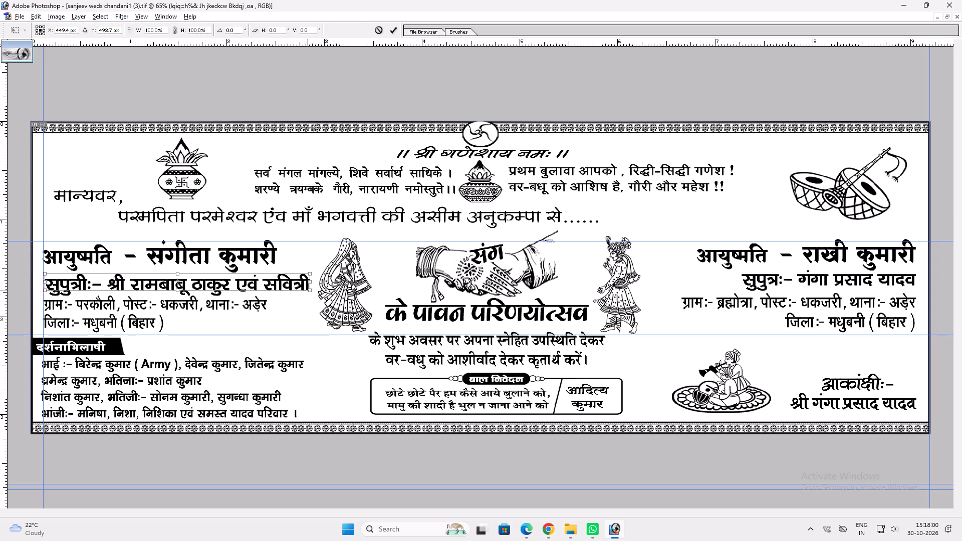
pyautogui.press('Return')
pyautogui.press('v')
pyautogui.moveTo(264, 295); pyautogui.dragTo(259, 293)
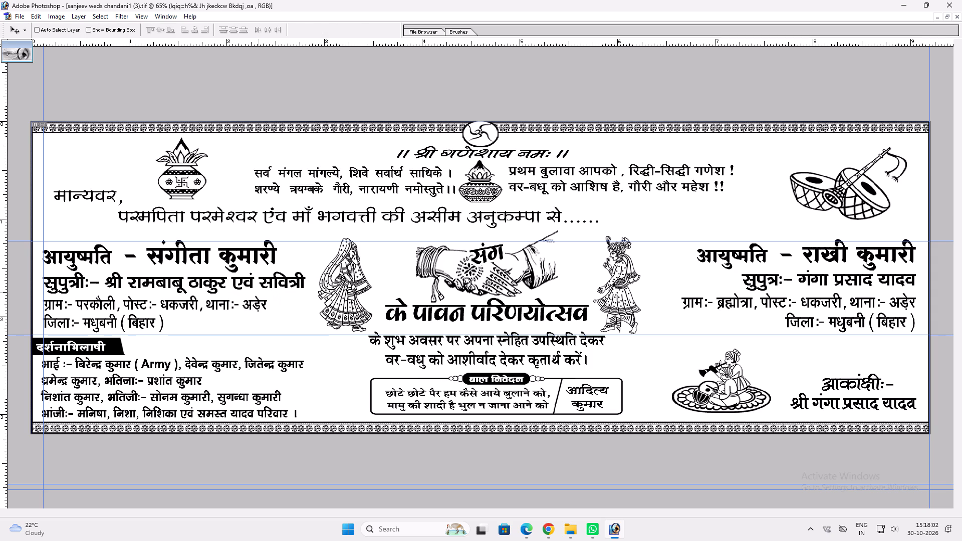
pyautogui.hotkey('ctrl', 't')
pyautogui.keyDown('shift'); pyautogui.moveTo(303, 286); pyautogui.dragTo(292, 285); pyautogui.keyUp('shift')
pyautogui.hotkey('shift', 'Return')
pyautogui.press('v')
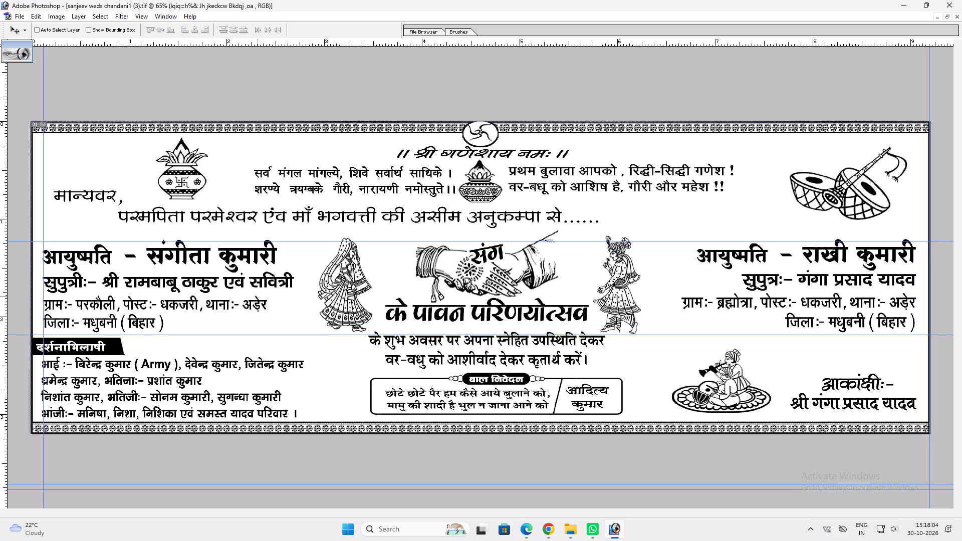
# Copy the full sender address block under प्रेषकः- in the outer card document.
pyautogui.keyDown('ctrl'); pyautogui.doubleClick(228, 302); pyautogui.keyUp('ctrl')
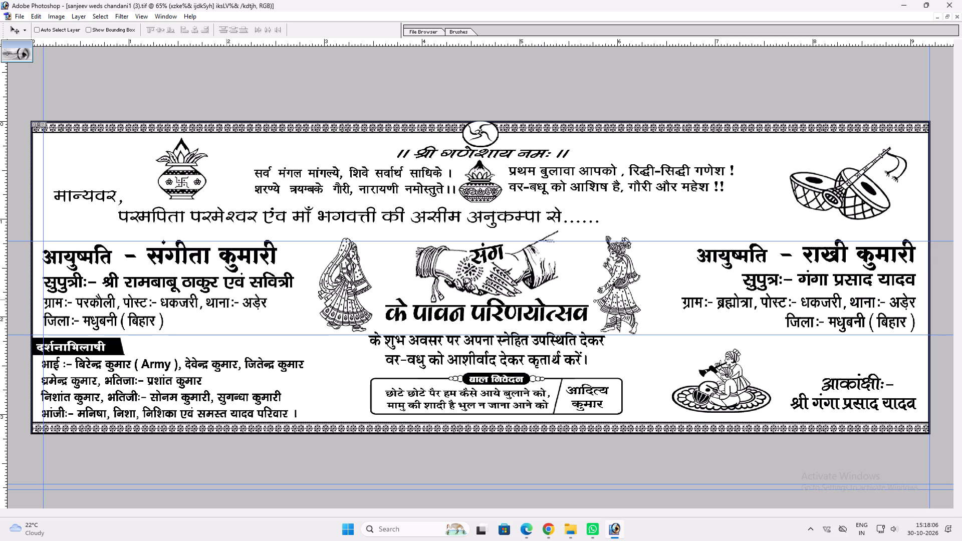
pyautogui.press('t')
pyautogui.click(107, 311)
pyautogui.hotkey('ctrl', 'a')
pyautogui.press('Return')
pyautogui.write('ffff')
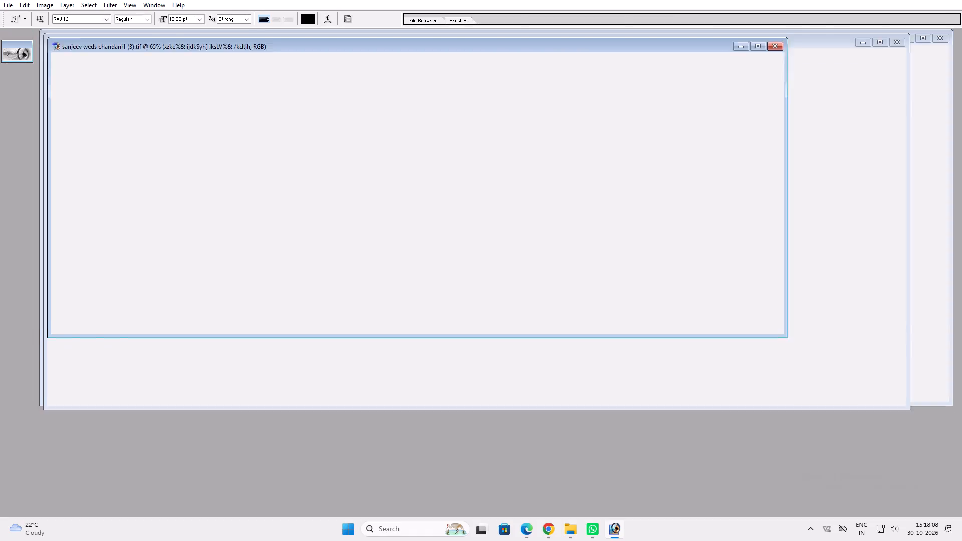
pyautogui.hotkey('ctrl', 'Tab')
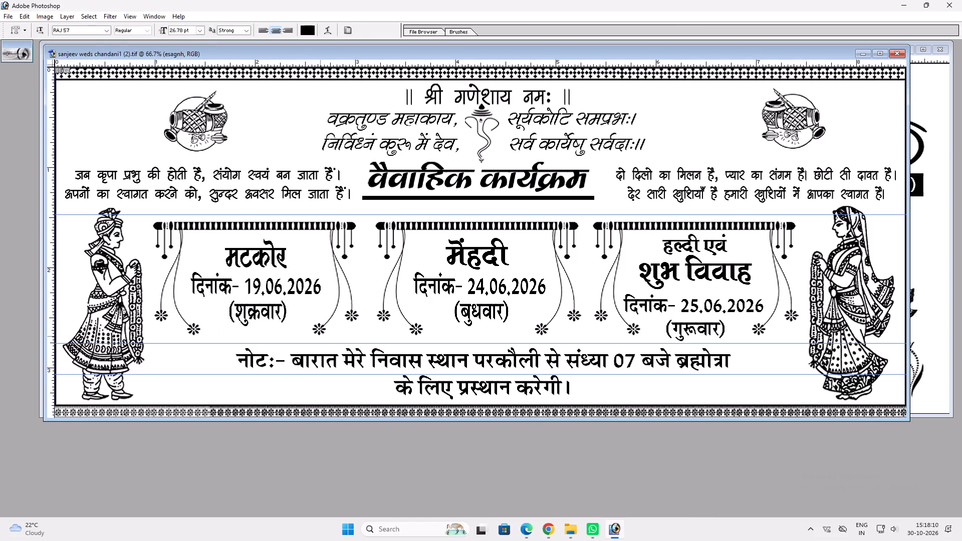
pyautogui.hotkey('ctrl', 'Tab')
pyautogui.click(435, 355)
pyautogui.hotkey('ctrl', 'a')
pyautogui.hotkey('ctrl', 'c')
pyautogui.hotkey('ctrl', 'c')
pyautogui.hotkey('ctrl', 'c')
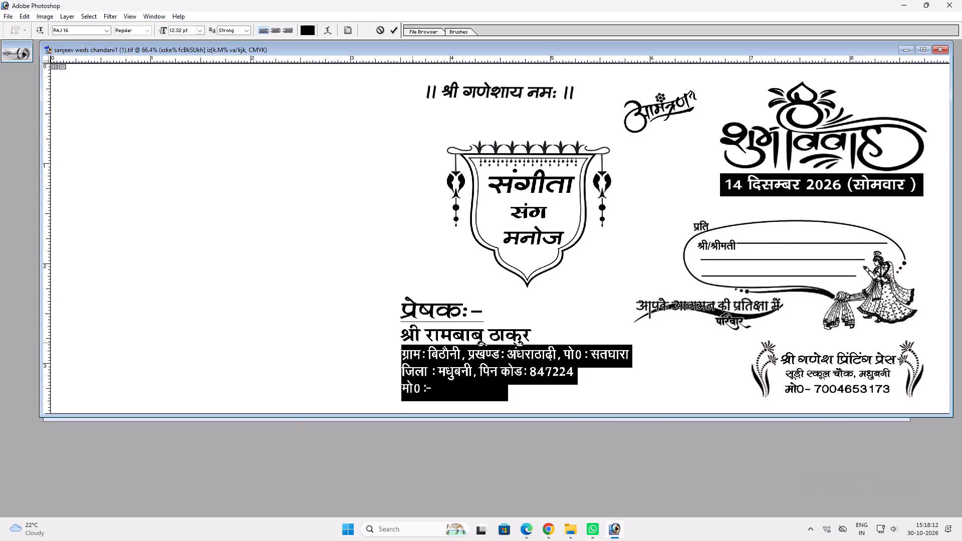
pyautogui.hotkey('ctrl', 'Return')
# In the inner card, replace the bride's address under the सुपुत्रीः- line with the copied address and delete its mobile number line.
pyautogui.hotkey('ctrl', 'Tab')
pyautogui.click(165, 324)
pyautogui.hotkey('ctrl', 'a')
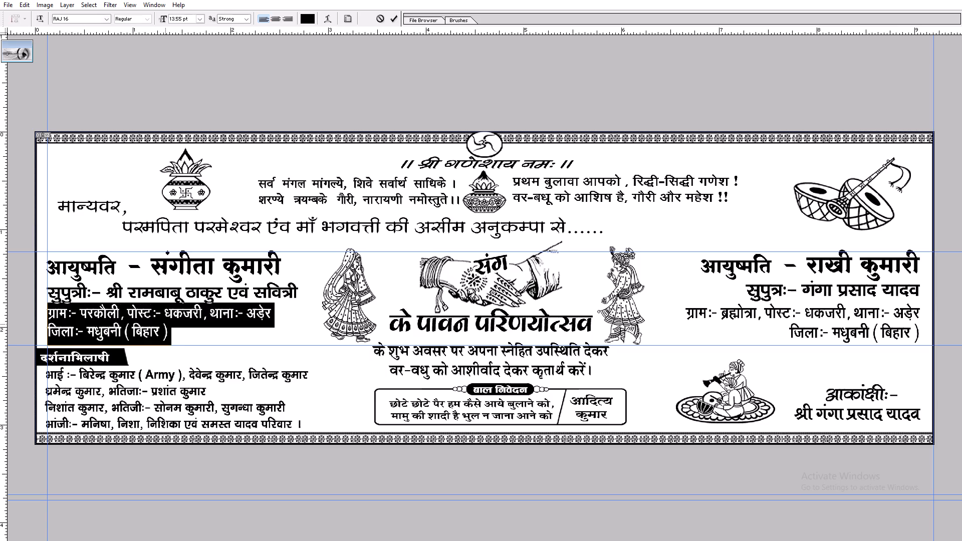
pyautogui.hotkey('ctrl', 'v')
pyautogui.hotkey('ctrl', 'Return')
pyautogui.tripleClick(145, 347)
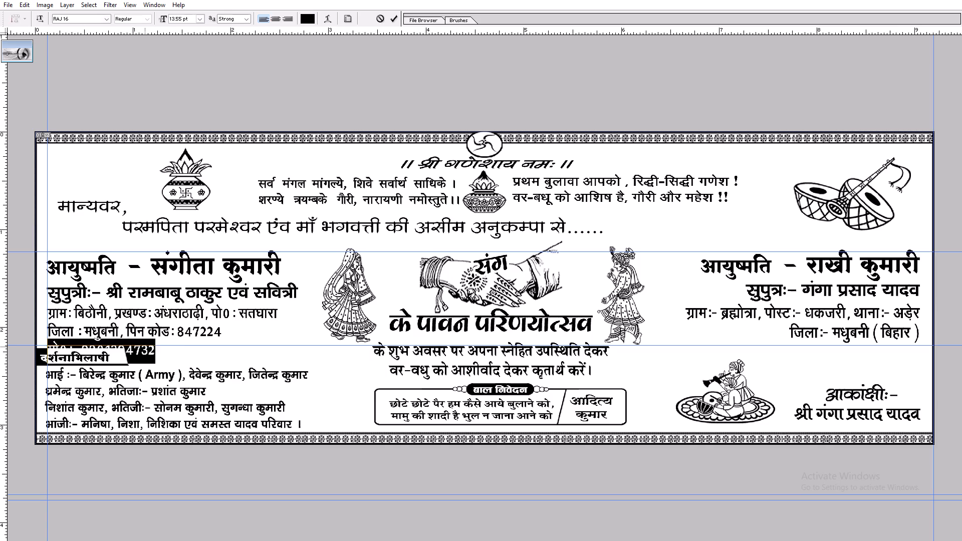
pyautogui.press('BackSpace')
pyautogui.press('Return')
# Widen the bride's address block to 102.6% and nudge it slightly down.
pyautogui.hotkey('ctrl', 't')
pyautogui.keyDown('shift'); pyautogui.moveTo(278, 323); pyautogui.dragTo(284, 322); pyautogui.keyUp('shift')
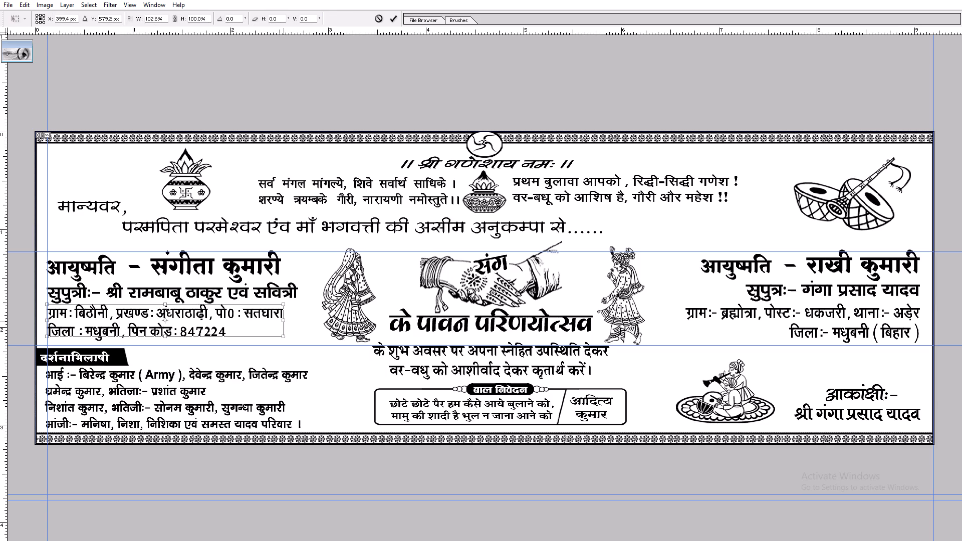
pyautogui.hotkey('shift', 'Return')
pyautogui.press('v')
pyautogui.press('Down')
pyautogui.press('Down')
pyautogui.press('Down')
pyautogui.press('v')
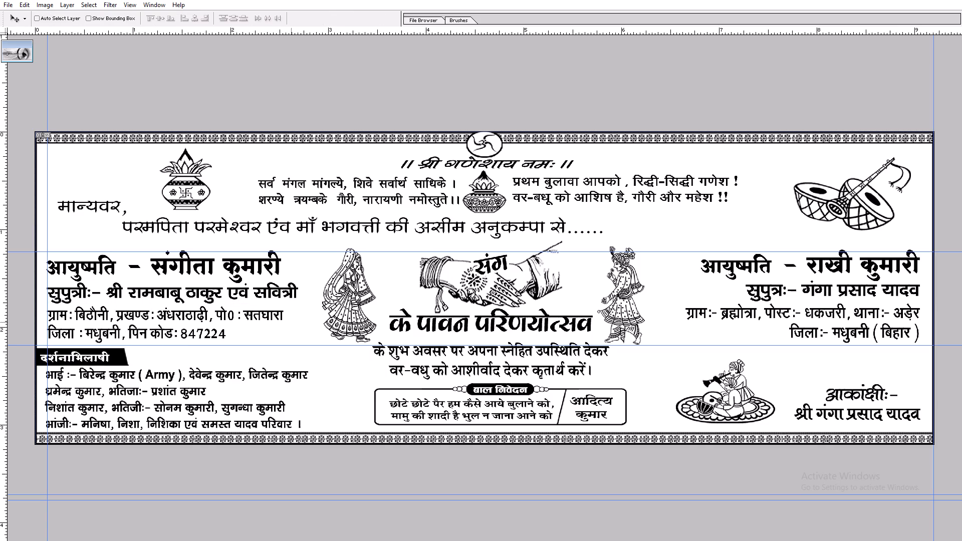
# Change the title आयुष्मति before the groom's name to आयुष्मान्.
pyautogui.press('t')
pyautogui.moveTo(772, 266); pyautogui.dragTo(750, 266)
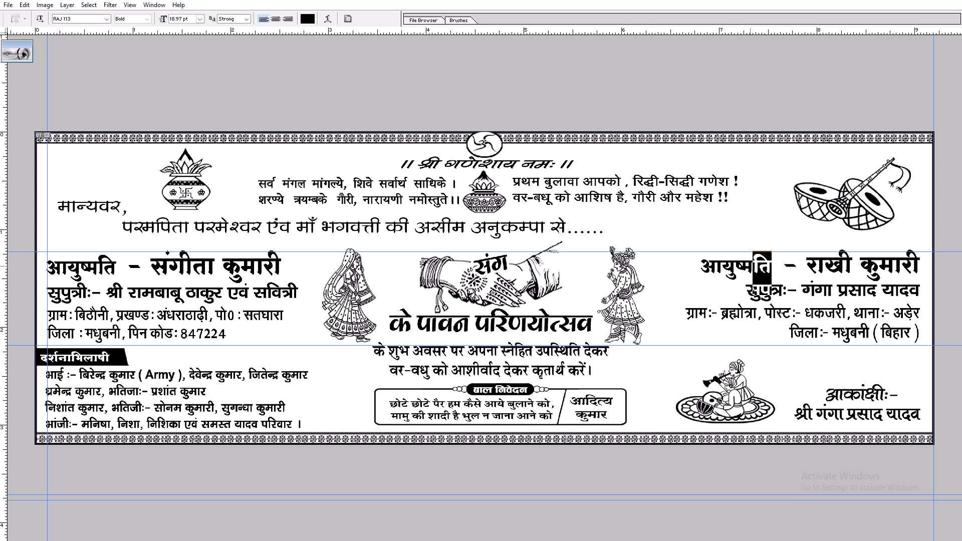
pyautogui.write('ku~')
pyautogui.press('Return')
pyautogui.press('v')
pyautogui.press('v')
# Replace the old name after आयुष्मान् with the groom's name.
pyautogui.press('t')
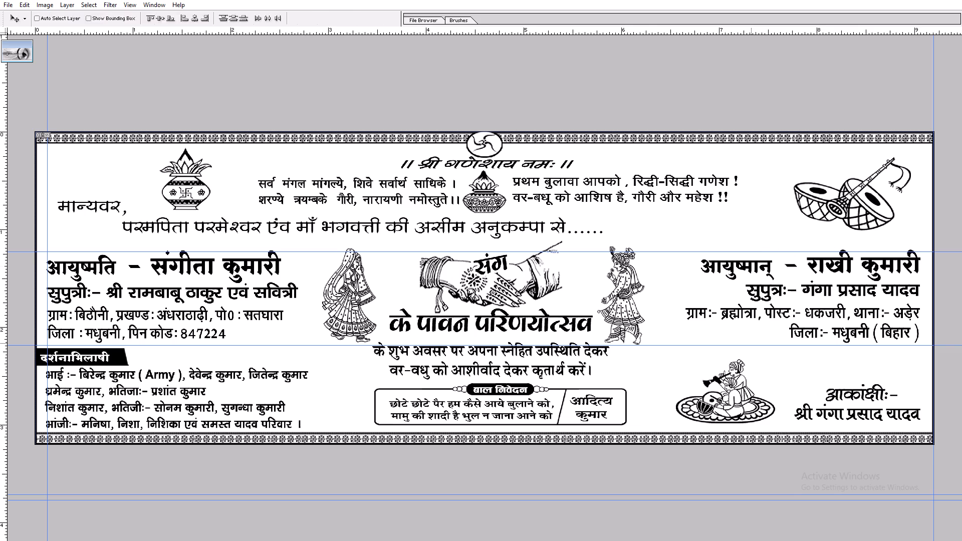
pyautogui.moveTo(807, 267); pyautogui.dragTo(961, 246)
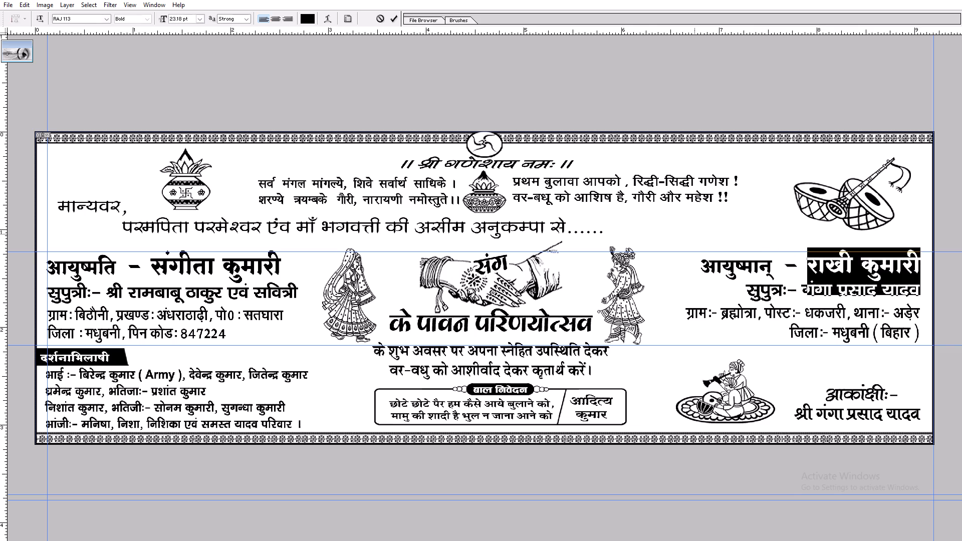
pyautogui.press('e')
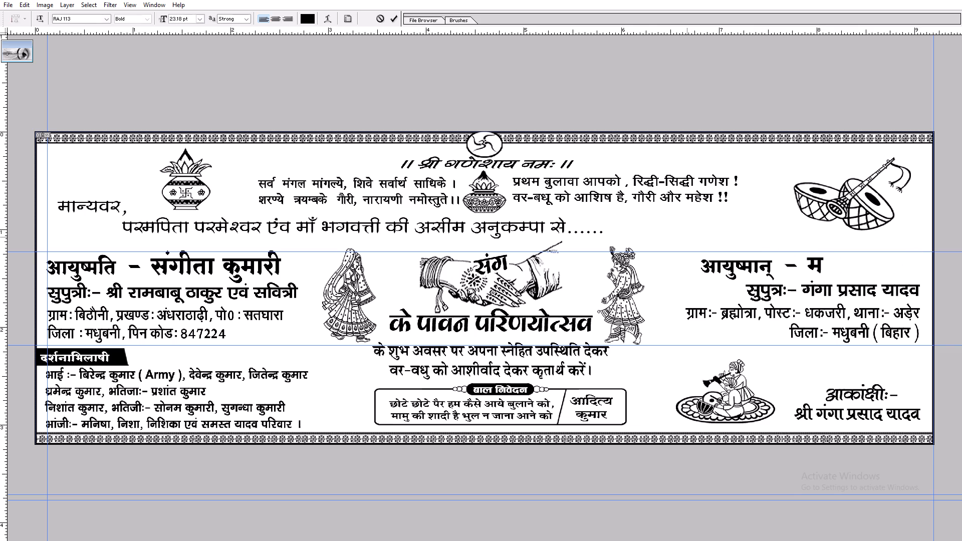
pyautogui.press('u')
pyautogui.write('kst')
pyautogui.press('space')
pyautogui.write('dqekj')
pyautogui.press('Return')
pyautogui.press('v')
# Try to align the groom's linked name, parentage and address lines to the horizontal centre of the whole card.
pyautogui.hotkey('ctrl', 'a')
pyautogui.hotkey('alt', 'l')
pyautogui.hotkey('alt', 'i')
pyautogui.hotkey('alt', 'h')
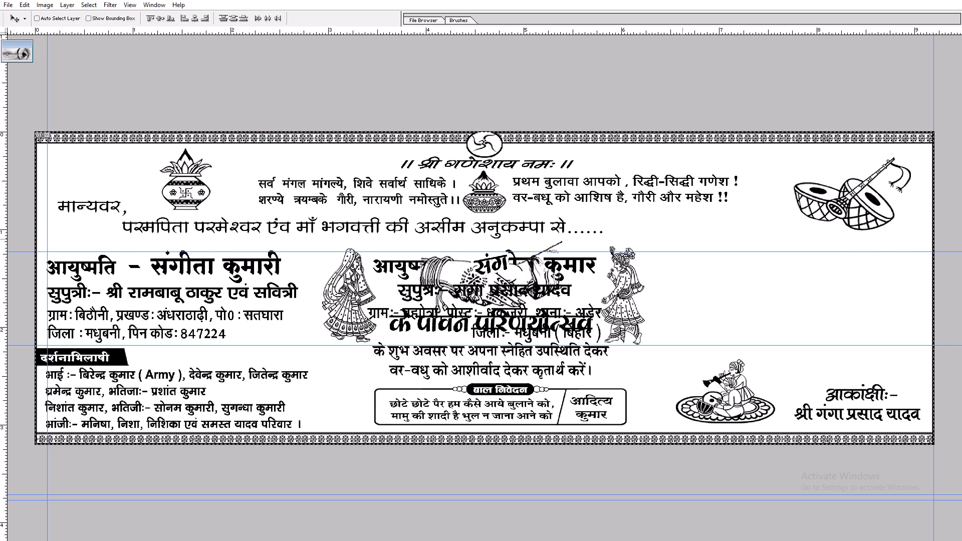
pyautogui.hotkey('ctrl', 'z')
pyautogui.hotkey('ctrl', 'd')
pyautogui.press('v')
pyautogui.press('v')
# Replace the name after सुपुत्रः- with the groom's father's name, without the surname.
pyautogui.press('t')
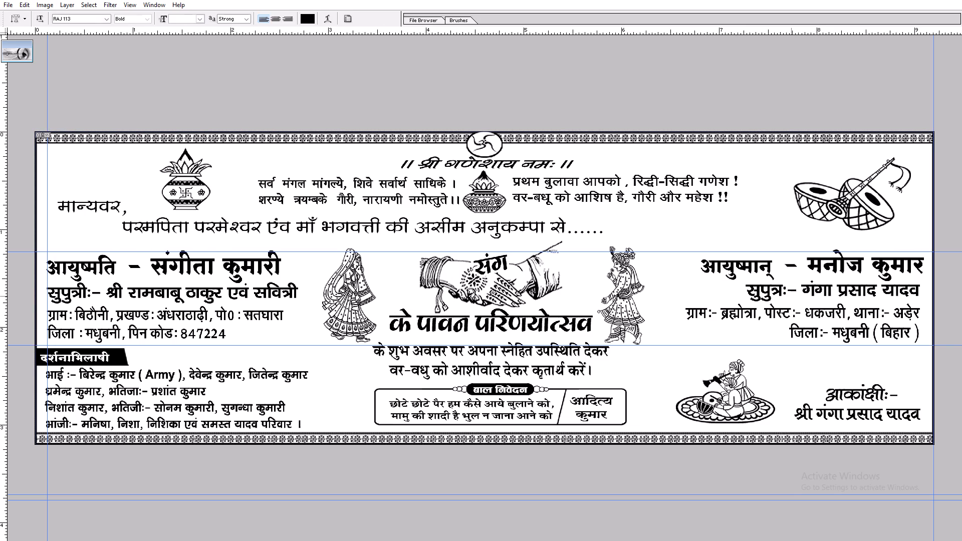
pyautogui.moveTo(806, 292); pyautogui.dragTo(960, 294)
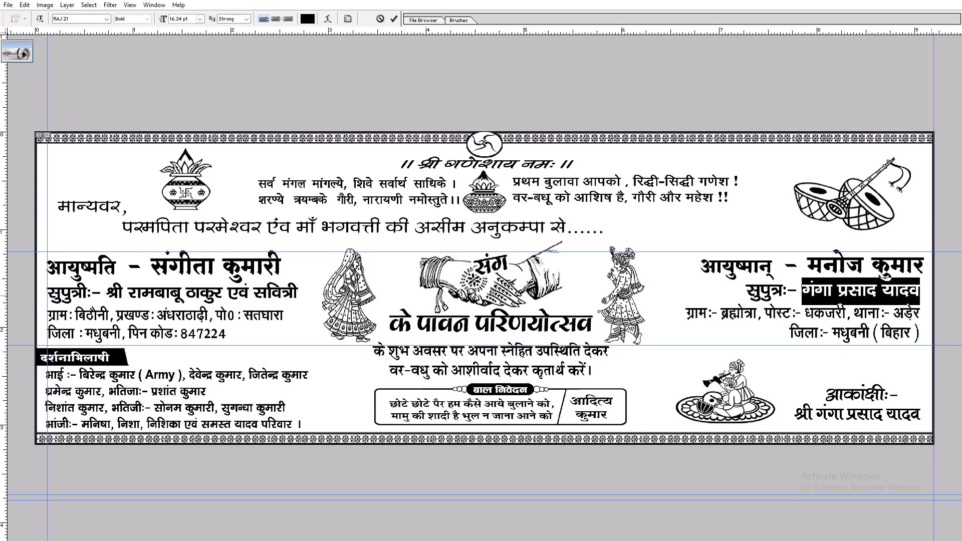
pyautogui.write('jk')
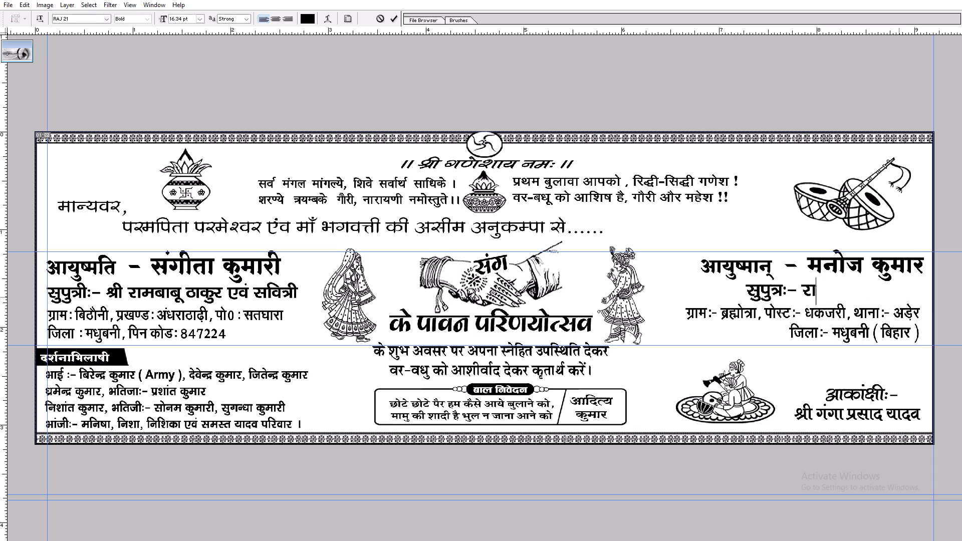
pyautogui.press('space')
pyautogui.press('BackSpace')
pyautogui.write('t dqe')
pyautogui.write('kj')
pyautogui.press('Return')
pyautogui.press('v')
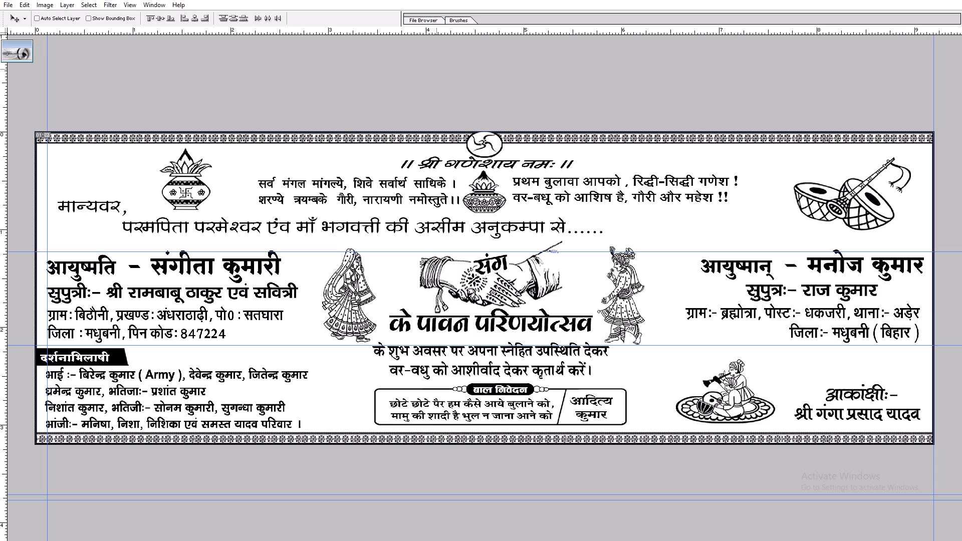
# Align the right edges of the groom's linked text lines and move the block outward toward the card's right border.
pyautogui.click(200, 16)
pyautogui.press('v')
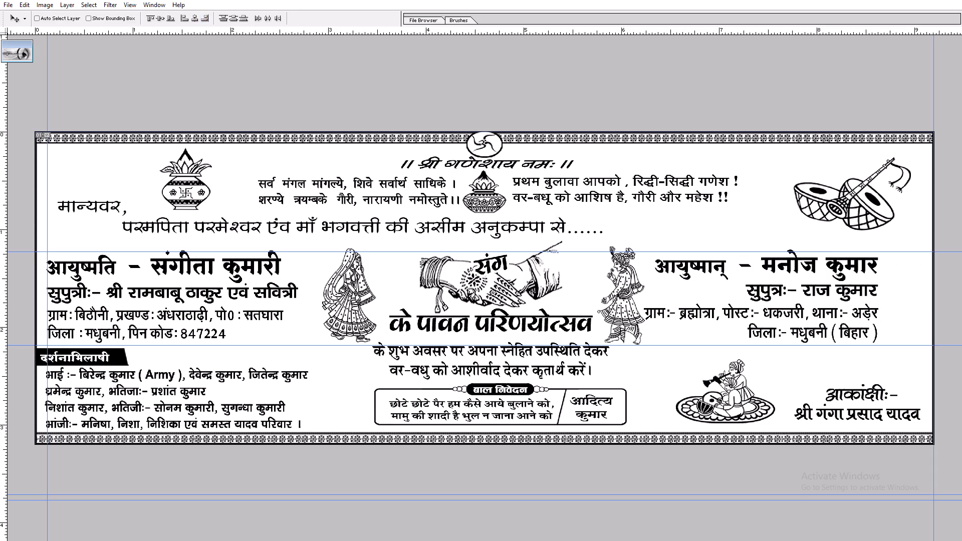
pyautogui.keyDown('shift'); pyautogui.moveTo(793, 337); pyautogui.dragTo(836, 332); pyautogui.keyUp('shift')
# Append the surname ठाकुर to the father's name in the सुपुत्रः- line.
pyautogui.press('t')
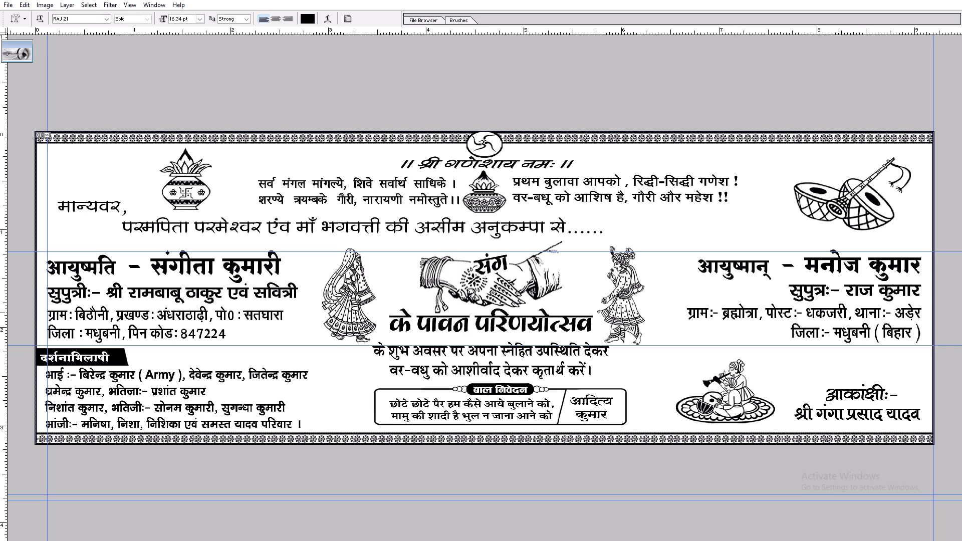
pyautogui.click(917, 294)
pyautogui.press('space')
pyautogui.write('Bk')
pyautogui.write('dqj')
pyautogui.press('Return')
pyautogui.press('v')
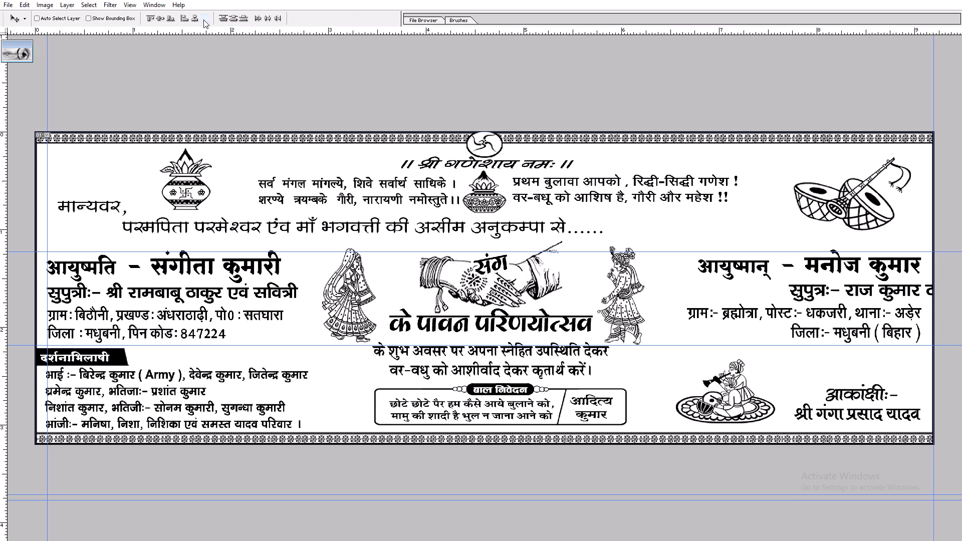
# Realign the right edges of the groom's linked text lines and shift the block back inside the card's right border.
pyautogui.click(203, 20)
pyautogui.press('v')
pyautogui.keyDown('shift'); pyautogui.moveTo(886, 291); pyautogui.dragTo(828, 292); pyautogui.keyUp('shift')
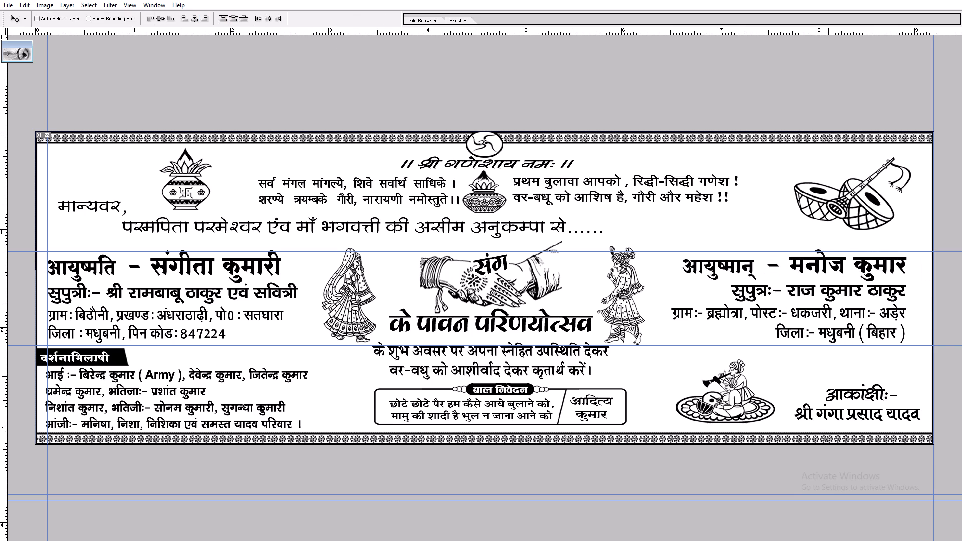
pyautogui.keyDown('shift'); pyautogui.moveTo(828, 292); pyautogui.dragTo(836, 290); pyautogui.keyUp('shift')
# Replace the groom's old address with right-aligned text containing ग्राम :, the new village name and a पो0 : label.
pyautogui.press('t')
pyautogui.click(790, 317)
pyautogui.hotkey('ctrl', 'a')
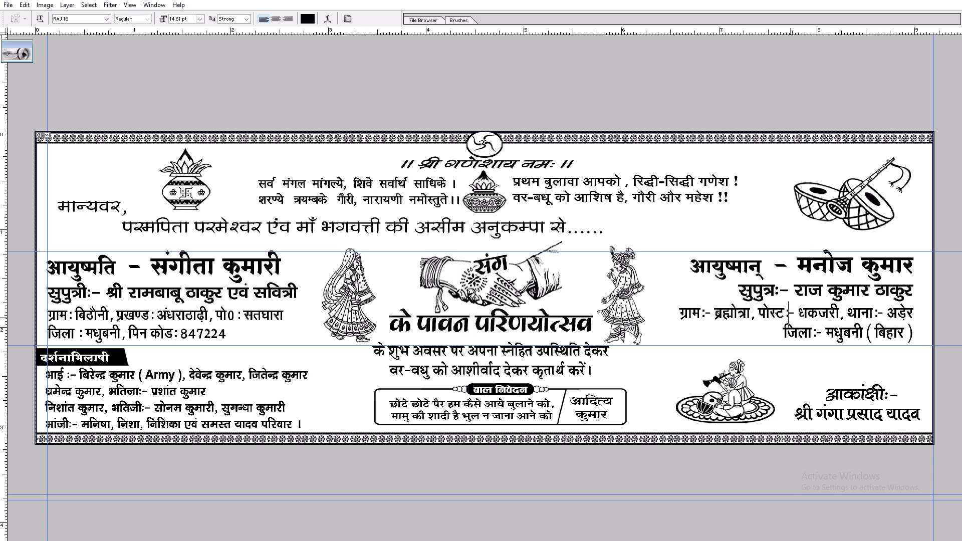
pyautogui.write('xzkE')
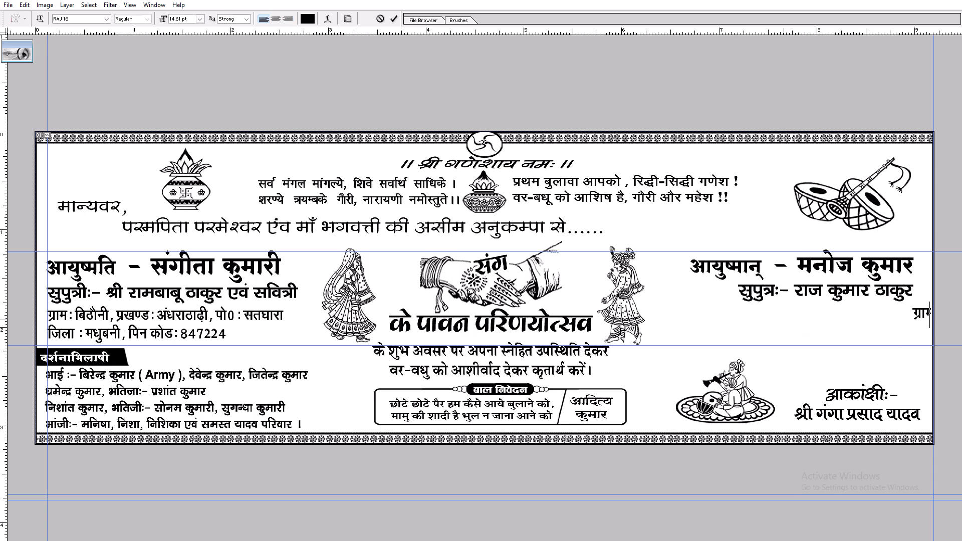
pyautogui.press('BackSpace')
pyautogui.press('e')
pyautogui.click(288, 18)
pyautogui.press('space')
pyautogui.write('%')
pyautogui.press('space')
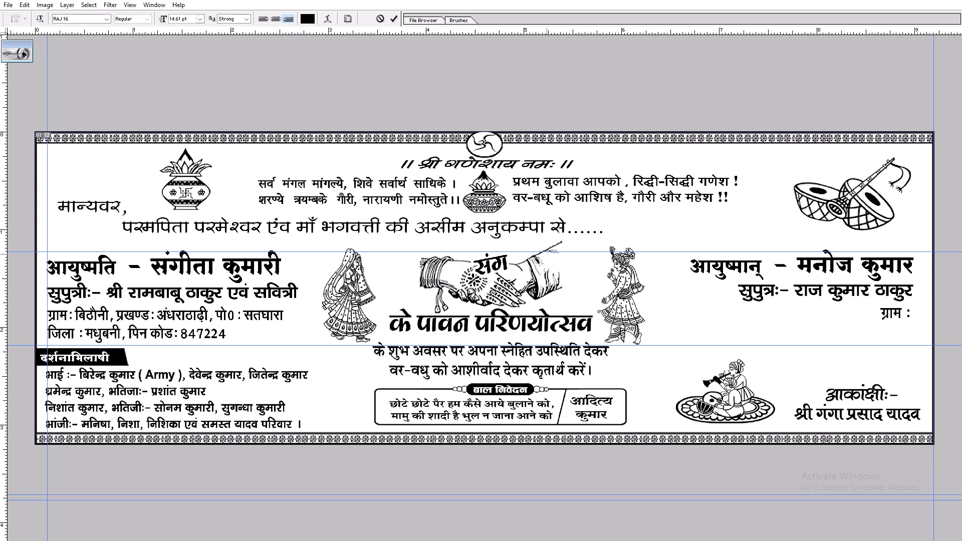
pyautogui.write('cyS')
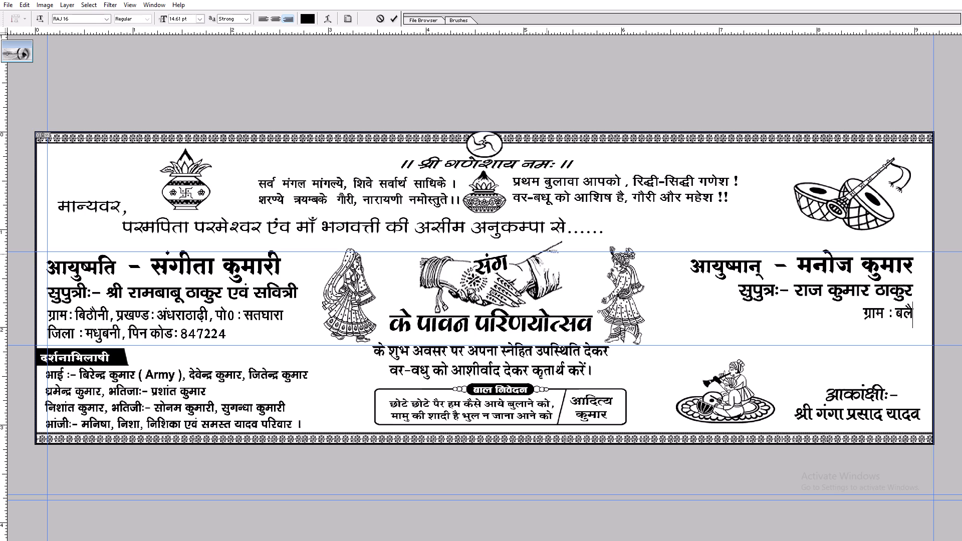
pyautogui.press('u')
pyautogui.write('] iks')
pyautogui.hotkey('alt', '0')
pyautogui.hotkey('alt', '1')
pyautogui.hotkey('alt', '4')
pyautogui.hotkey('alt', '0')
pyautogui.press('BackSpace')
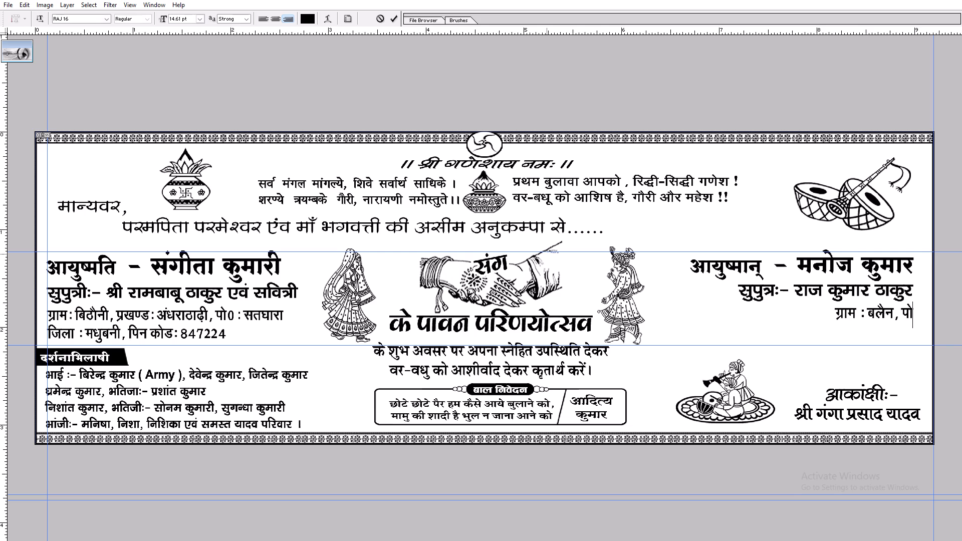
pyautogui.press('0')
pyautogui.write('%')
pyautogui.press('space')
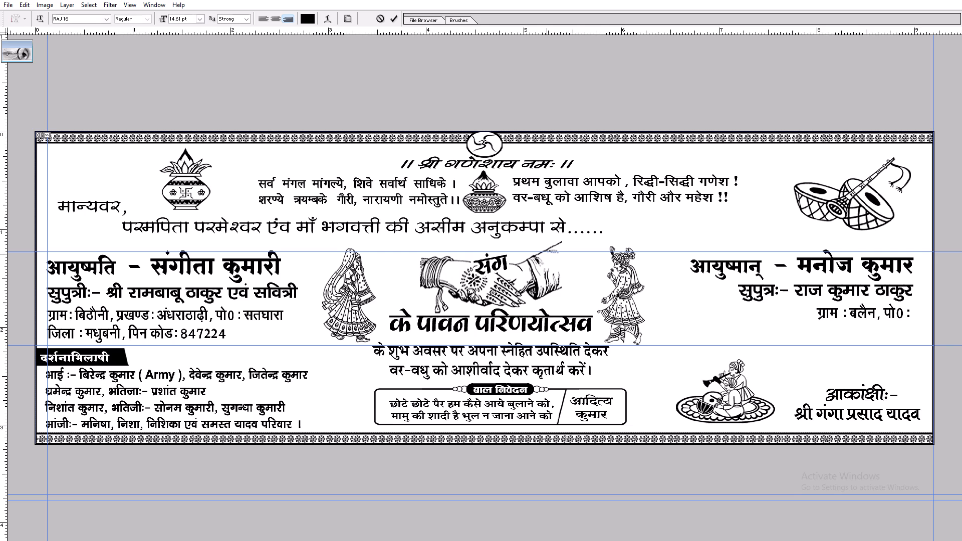
# Extend the ग्राम label before the village name in the groom's address to ग्राम + पो0.
pyautogui.click(842, 318)
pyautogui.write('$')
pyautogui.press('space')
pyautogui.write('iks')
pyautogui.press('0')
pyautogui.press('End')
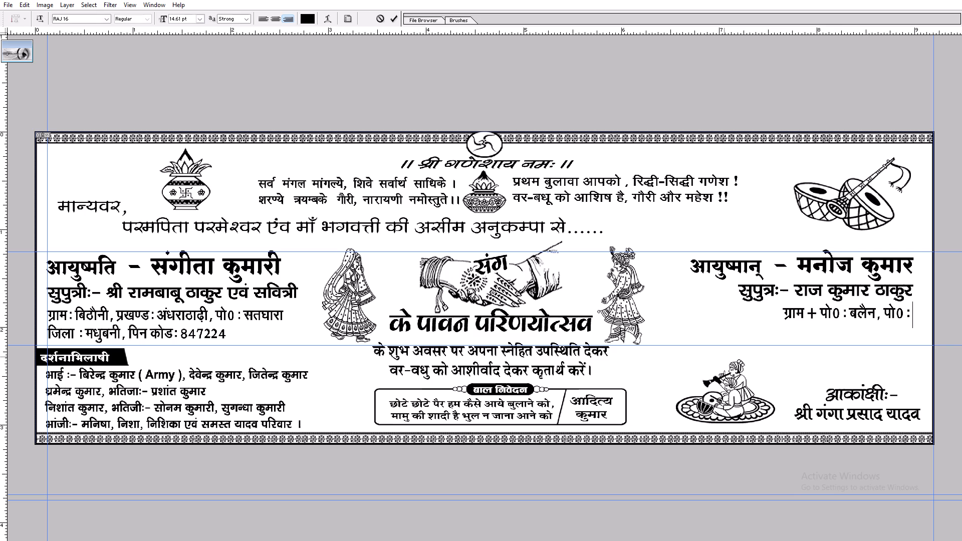
# Replace the trailing पो0 : label in the groom's address with थाना : and the police station name.
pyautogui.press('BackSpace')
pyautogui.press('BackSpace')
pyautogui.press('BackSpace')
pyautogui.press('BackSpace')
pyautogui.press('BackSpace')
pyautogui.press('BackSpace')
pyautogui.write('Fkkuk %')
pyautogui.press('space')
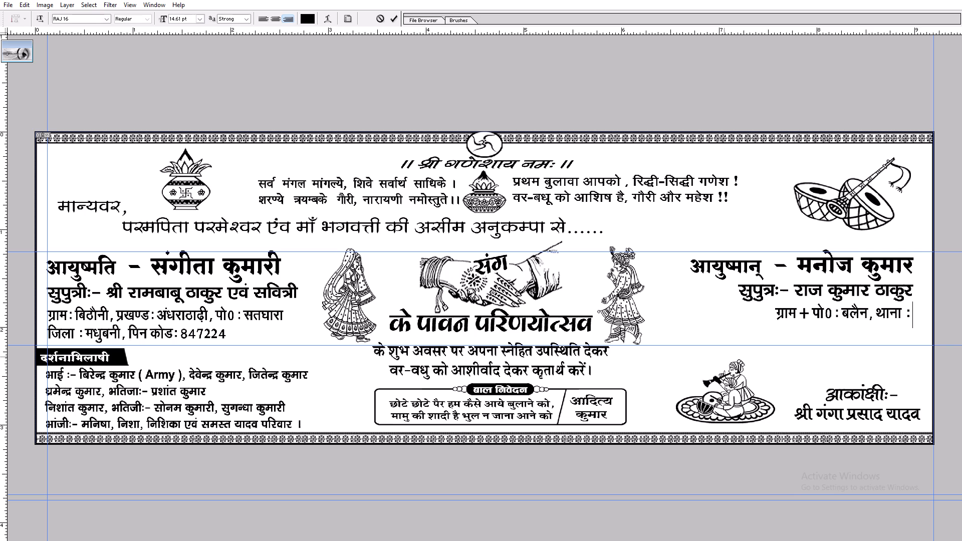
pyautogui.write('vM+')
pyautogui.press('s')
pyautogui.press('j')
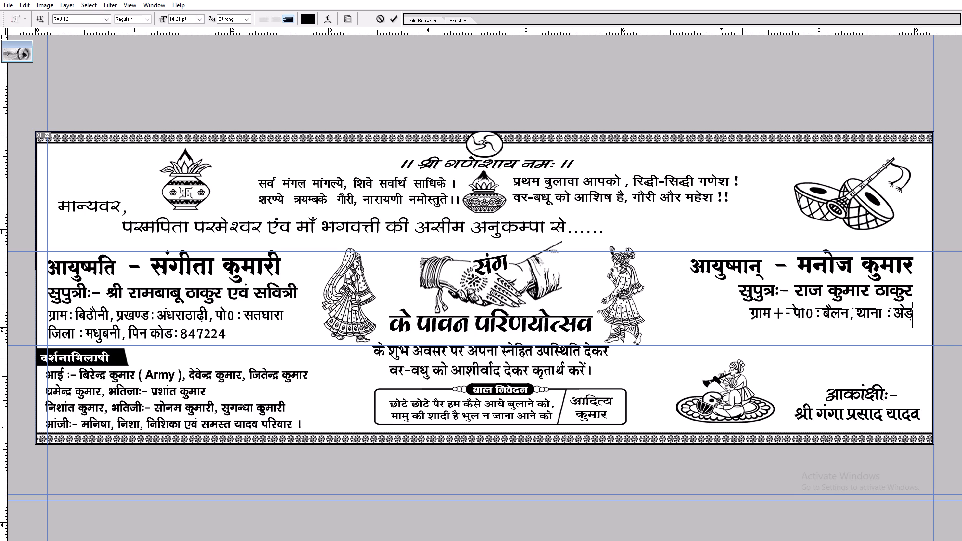
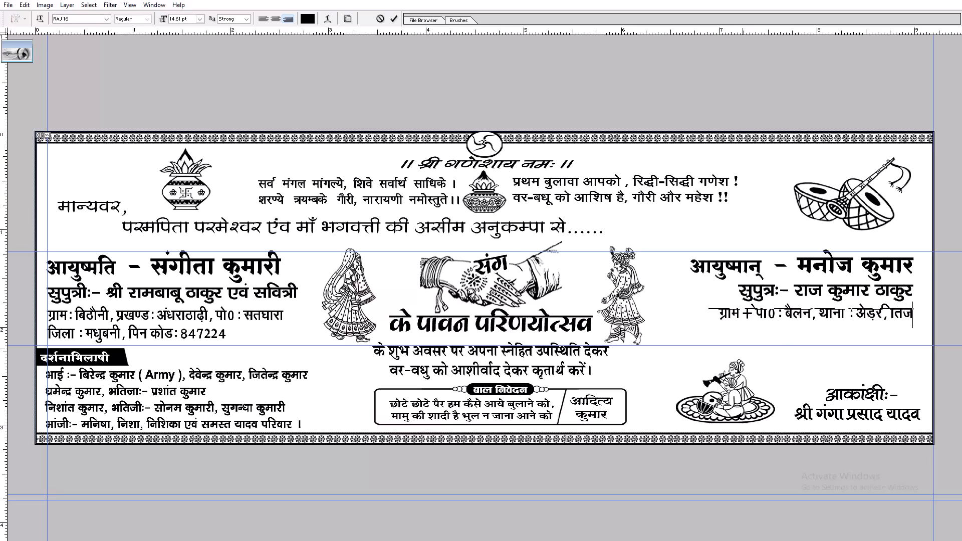
# Complete the groom's address line with the जिला : label and the district name after the police station name.
pyautogui.press('BackSpace')
pyautogui.press('BackSpace')
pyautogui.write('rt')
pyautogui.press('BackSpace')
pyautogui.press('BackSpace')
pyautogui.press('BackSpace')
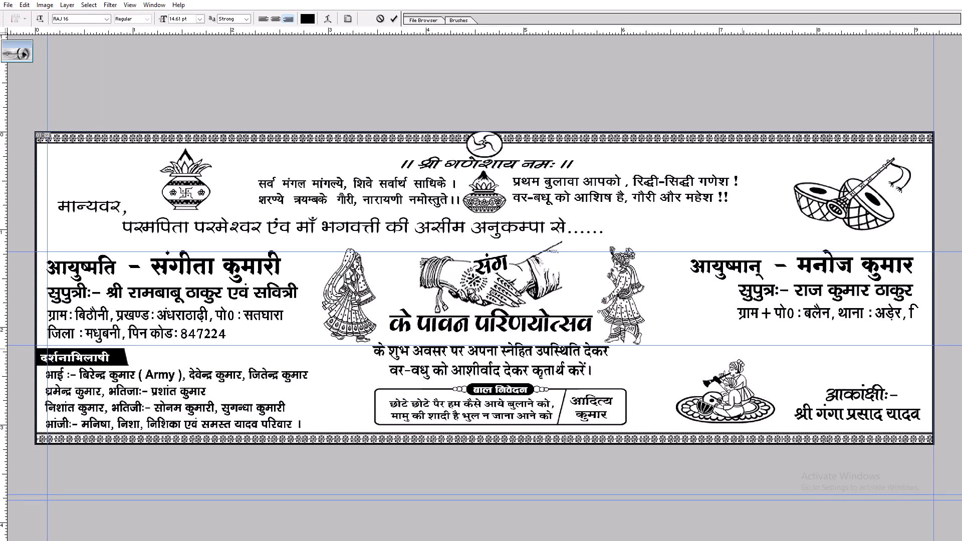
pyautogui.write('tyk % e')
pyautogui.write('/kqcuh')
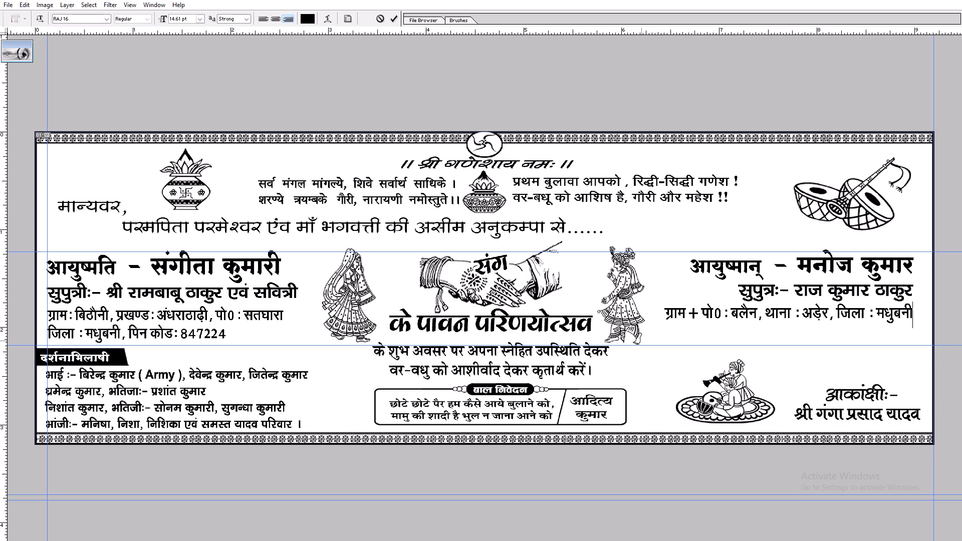
# Start a second line at जिला in the groom's address and insert प्रखण्ड : with the block name and a comma before it.
pyautogui.click(837, 319)
pyautogui.press('Return')
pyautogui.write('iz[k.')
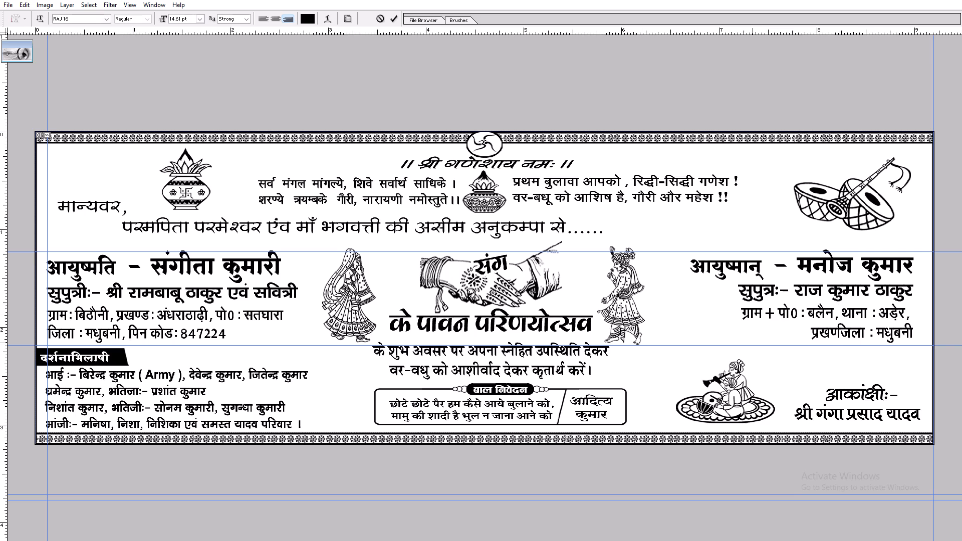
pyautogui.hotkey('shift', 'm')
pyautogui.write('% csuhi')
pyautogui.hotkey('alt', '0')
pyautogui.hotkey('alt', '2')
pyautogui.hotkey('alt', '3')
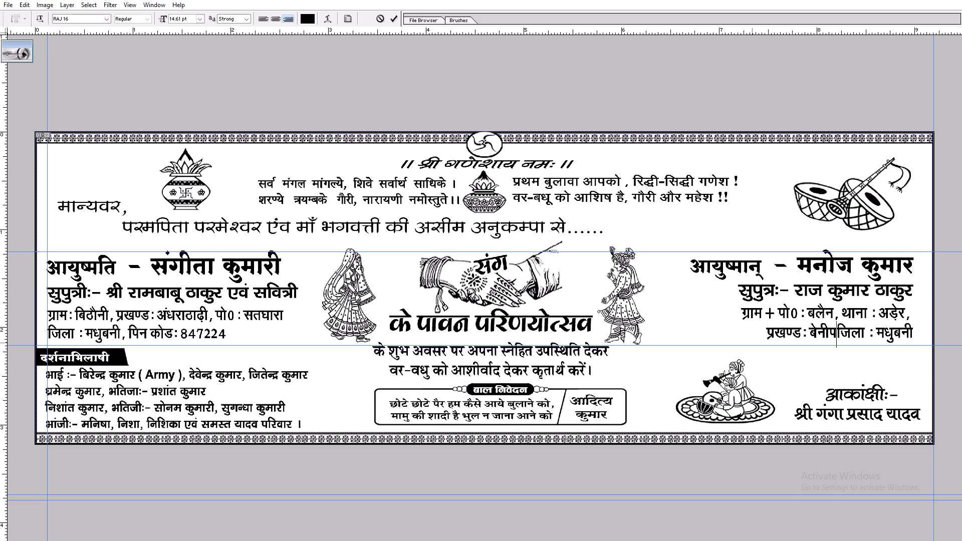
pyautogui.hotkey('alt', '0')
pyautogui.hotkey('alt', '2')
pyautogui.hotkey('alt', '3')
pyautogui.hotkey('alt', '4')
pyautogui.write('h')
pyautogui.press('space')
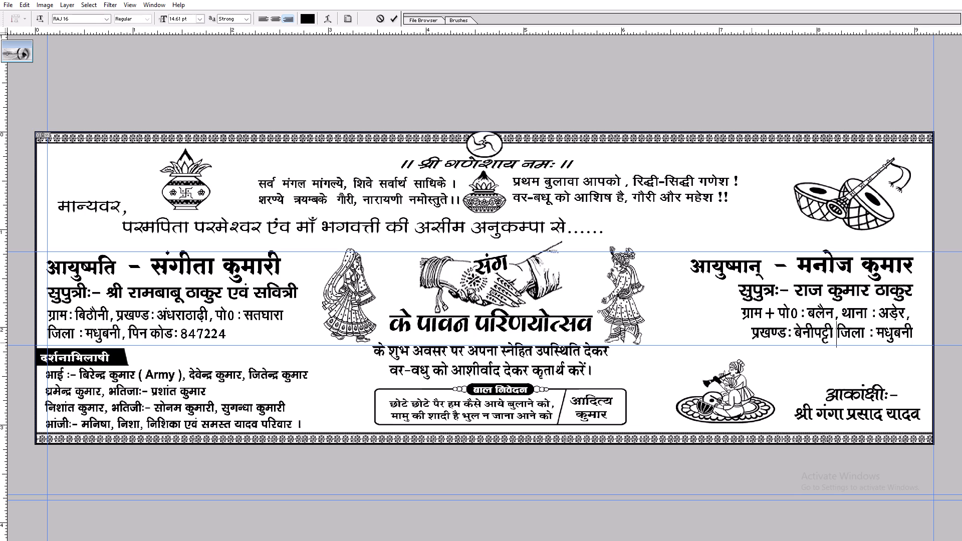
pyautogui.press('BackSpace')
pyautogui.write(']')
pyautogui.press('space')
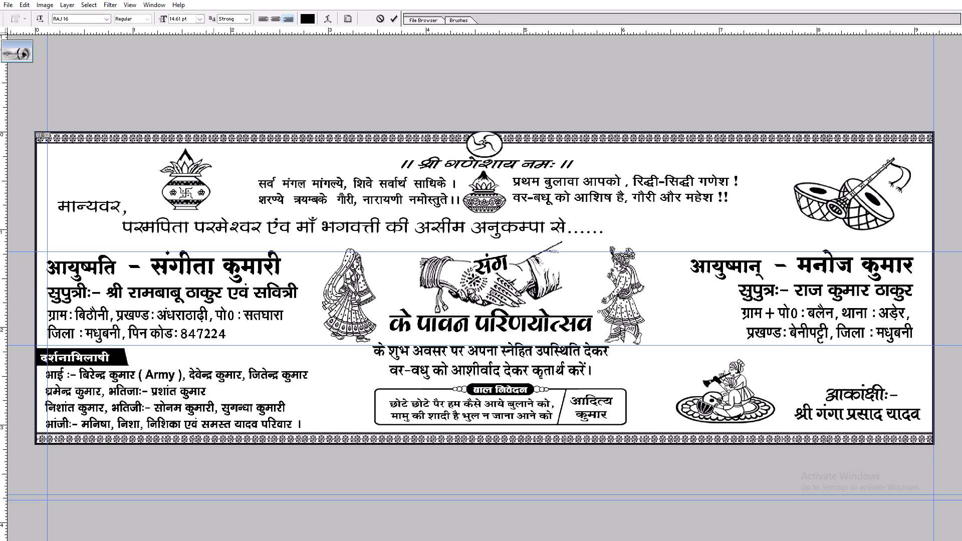
# Right-align the groom's address text and line up its right edge with the linked groom lines.
pyautogui.click(285, 17)
pyautogui.press('Return')
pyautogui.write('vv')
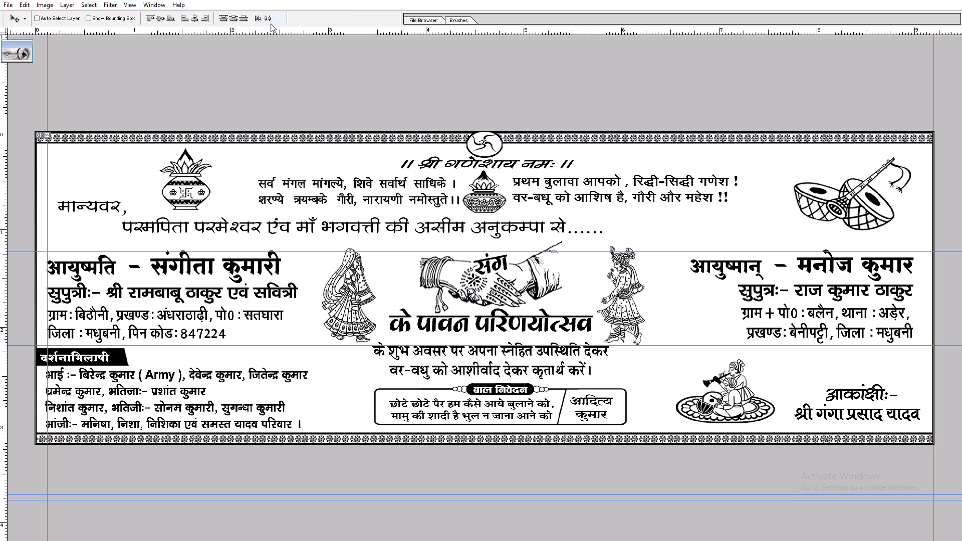
pyautogui.click(204, 19)
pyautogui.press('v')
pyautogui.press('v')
# Replace the name after श्री under आकांक्षी with the new sender's name.
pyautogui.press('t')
pyautogui.moveTo(821, 419); pyautogui.dragTo(961, 416)
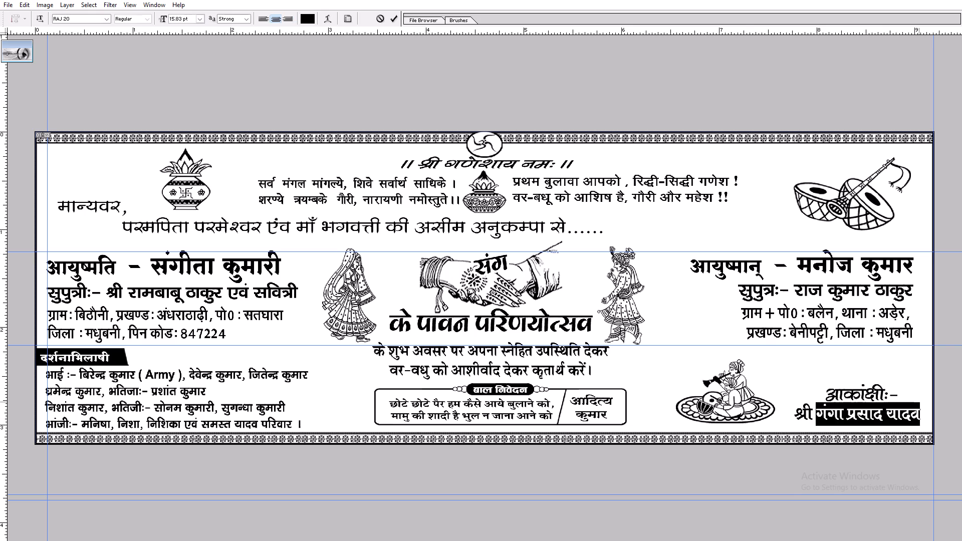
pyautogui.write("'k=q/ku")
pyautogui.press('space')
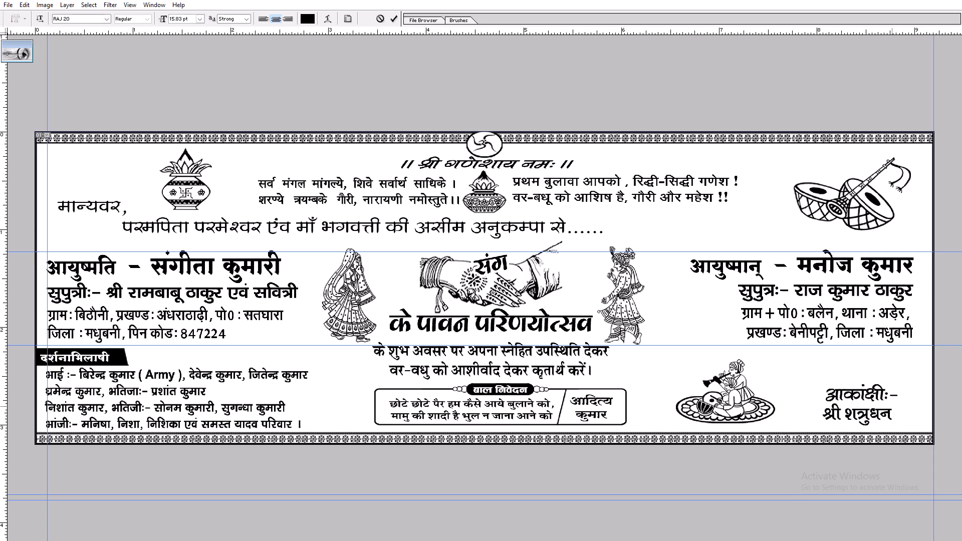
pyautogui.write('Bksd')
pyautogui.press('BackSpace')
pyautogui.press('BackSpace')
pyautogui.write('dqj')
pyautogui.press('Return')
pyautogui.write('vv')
# Replace the whole old दर्शनाभिलाषी list with a first line of the four new family members' full names.
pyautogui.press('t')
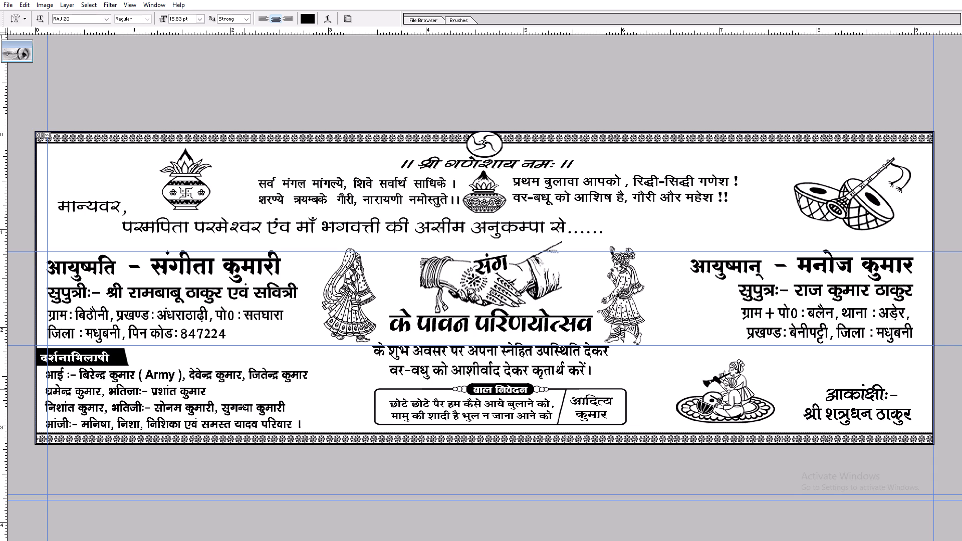
pyautogui.click(216, 423)
pyautogui.hotkey('ctrl', 'a')
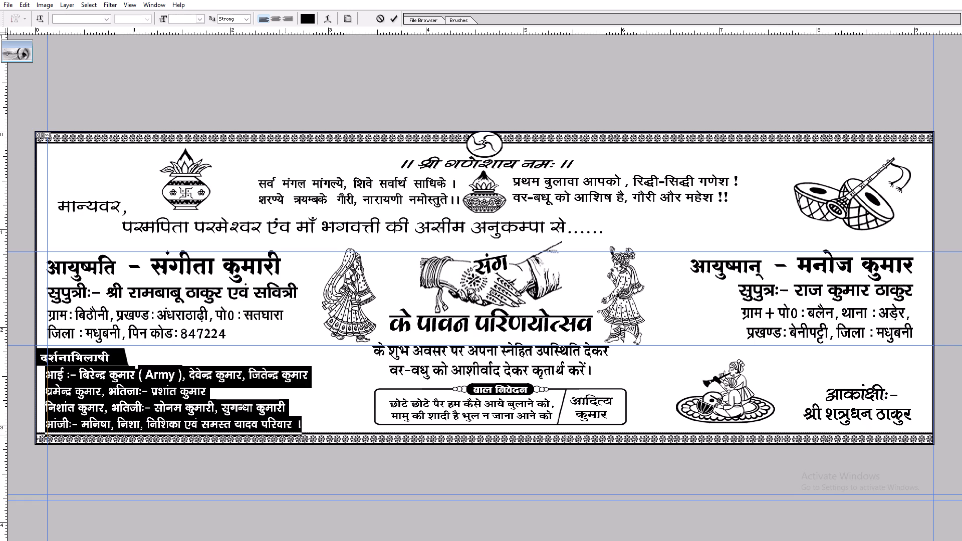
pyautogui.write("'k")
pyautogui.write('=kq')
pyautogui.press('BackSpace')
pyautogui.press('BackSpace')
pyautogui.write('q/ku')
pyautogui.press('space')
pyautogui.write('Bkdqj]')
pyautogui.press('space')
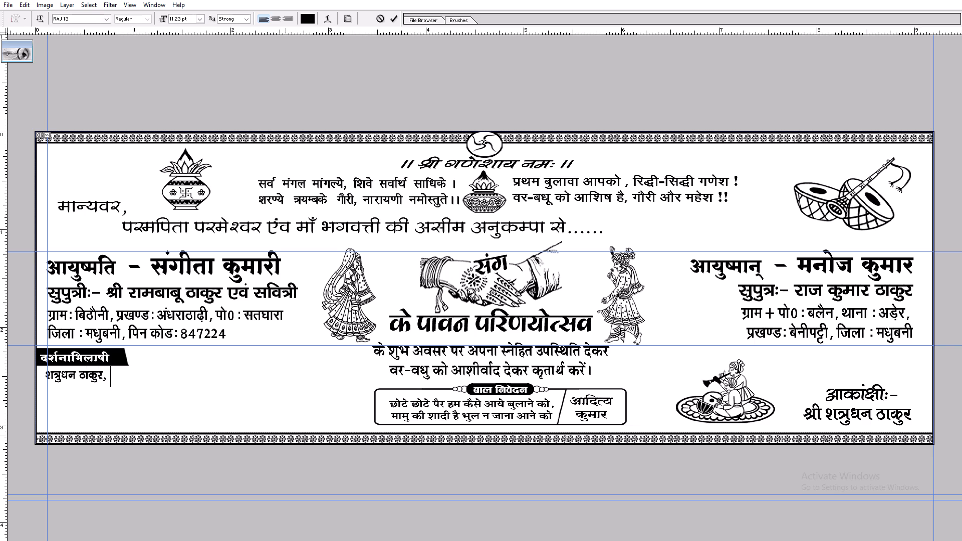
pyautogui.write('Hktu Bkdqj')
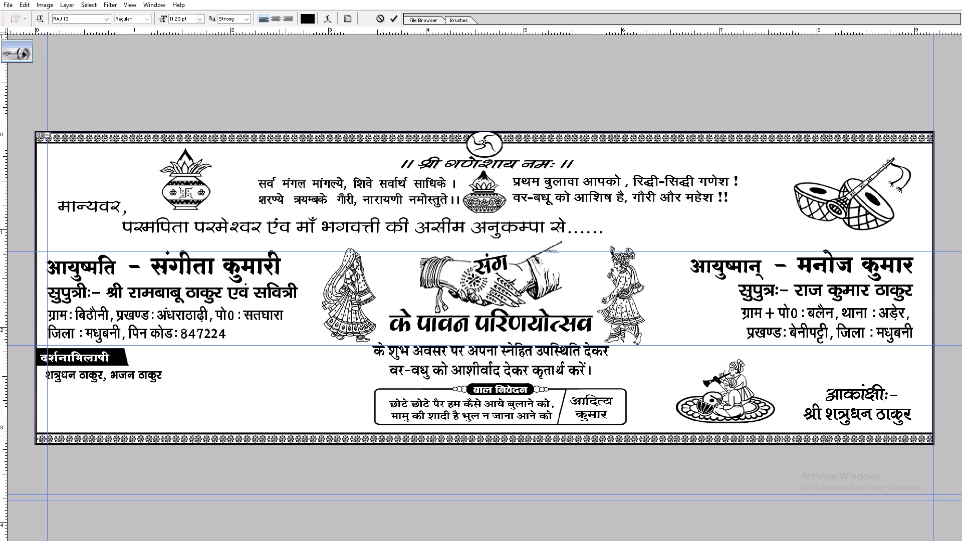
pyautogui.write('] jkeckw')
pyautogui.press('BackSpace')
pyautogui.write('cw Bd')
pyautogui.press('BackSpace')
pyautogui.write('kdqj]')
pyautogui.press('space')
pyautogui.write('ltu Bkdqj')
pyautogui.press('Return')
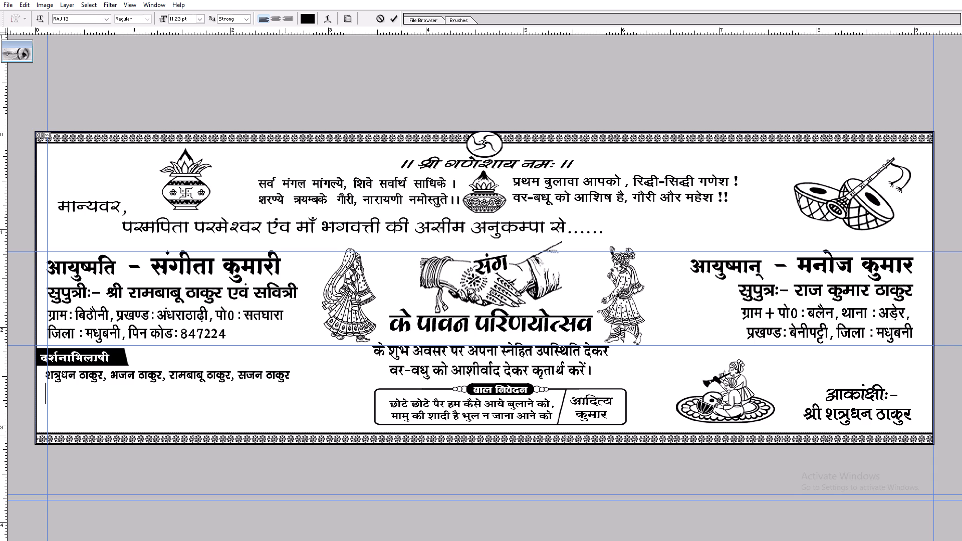
# Add a second line reading चन्दन, नीतीश, कन्हैया, गोविन्द, विकास to the दर्शनाभिलाषी list.
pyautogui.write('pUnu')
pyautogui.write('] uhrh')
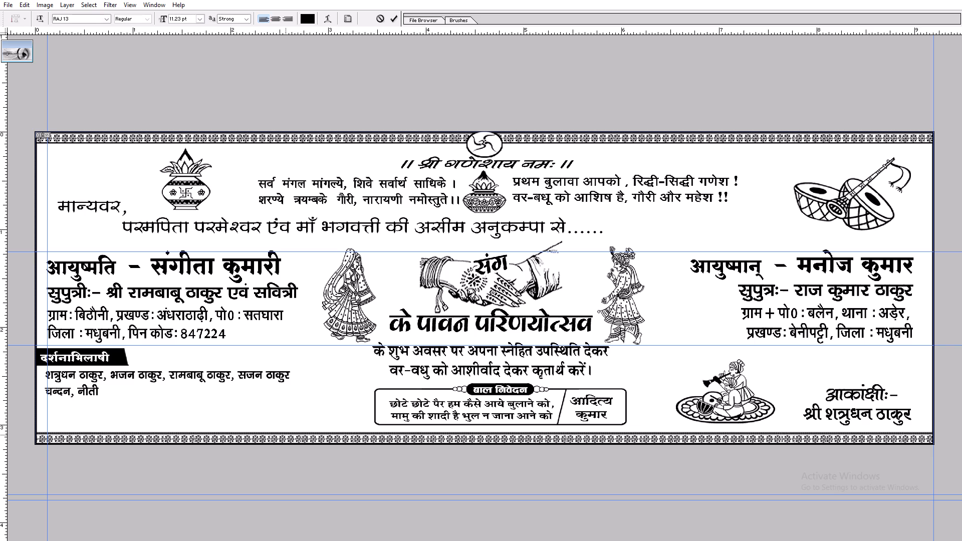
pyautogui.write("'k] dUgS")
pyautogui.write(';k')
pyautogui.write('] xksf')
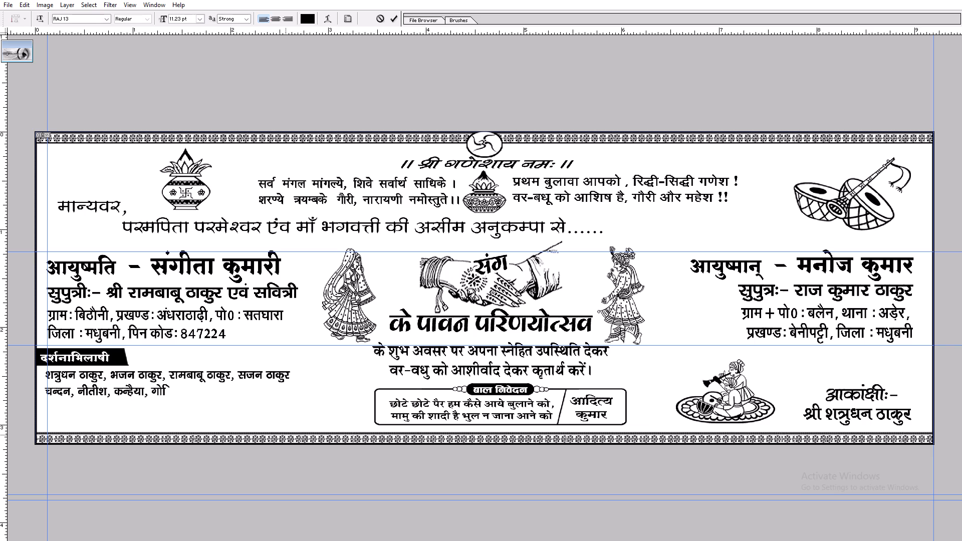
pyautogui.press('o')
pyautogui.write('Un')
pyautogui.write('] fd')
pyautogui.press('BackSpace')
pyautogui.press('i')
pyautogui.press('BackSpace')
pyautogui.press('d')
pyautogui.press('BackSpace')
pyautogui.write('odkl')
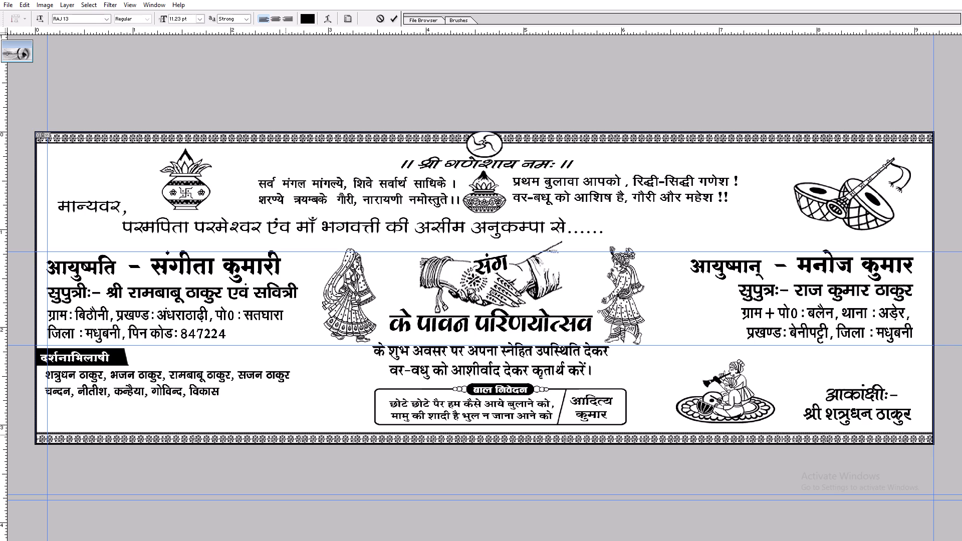
# Add the closing line एवं ठाकुर परिवार । to the दर्शनाभिलाषी list.
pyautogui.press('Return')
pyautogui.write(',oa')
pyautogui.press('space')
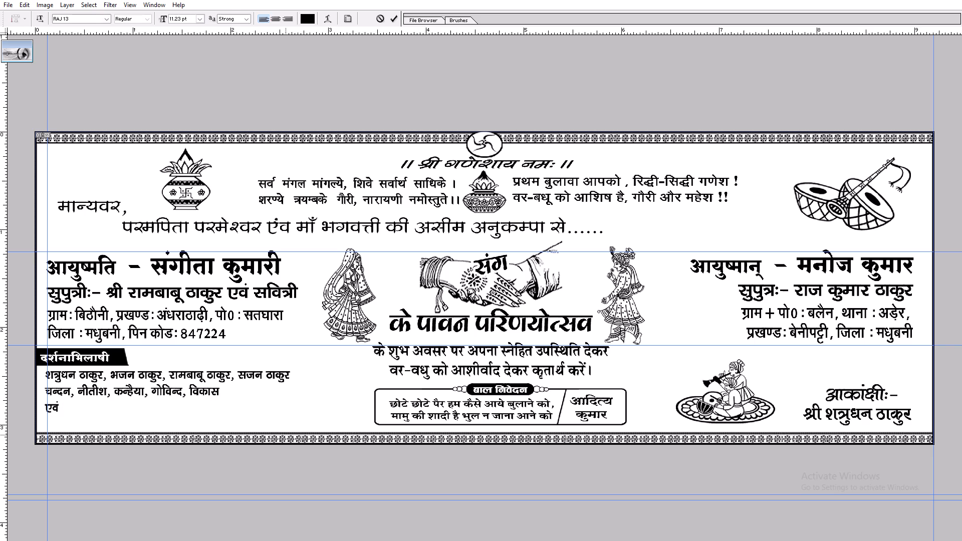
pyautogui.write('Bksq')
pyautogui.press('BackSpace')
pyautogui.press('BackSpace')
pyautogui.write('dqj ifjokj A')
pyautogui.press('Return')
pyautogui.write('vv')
# Move the fourth full name down to the second दर्शनाभिलाषी line, separated from चन्दन by a comma.
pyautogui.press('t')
pyautogui.click(233, 382)
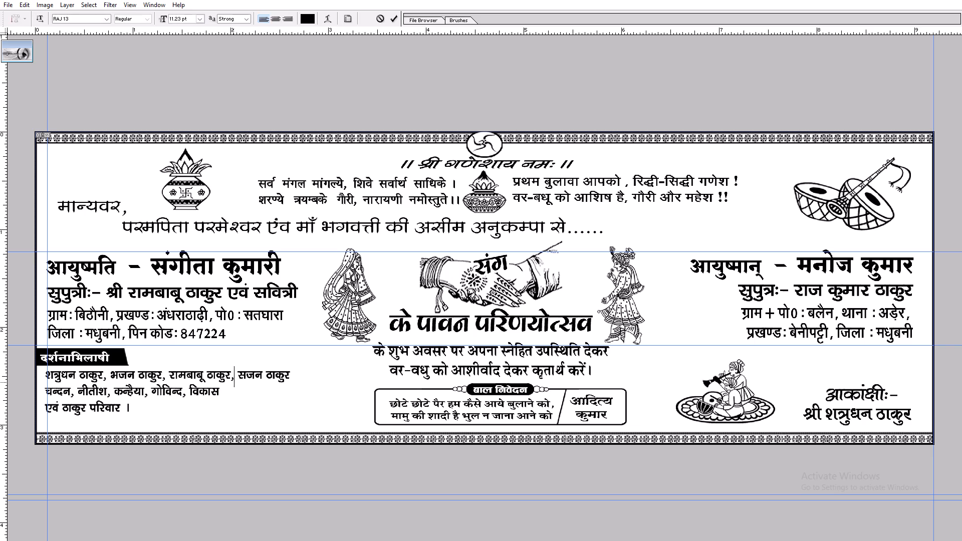
pyautogui.press('BackSpace')
pyautogui.press('Return')
pyautogui.press('Down')
pyautogui.press('Home')
pyautogui.press('BackSpace')
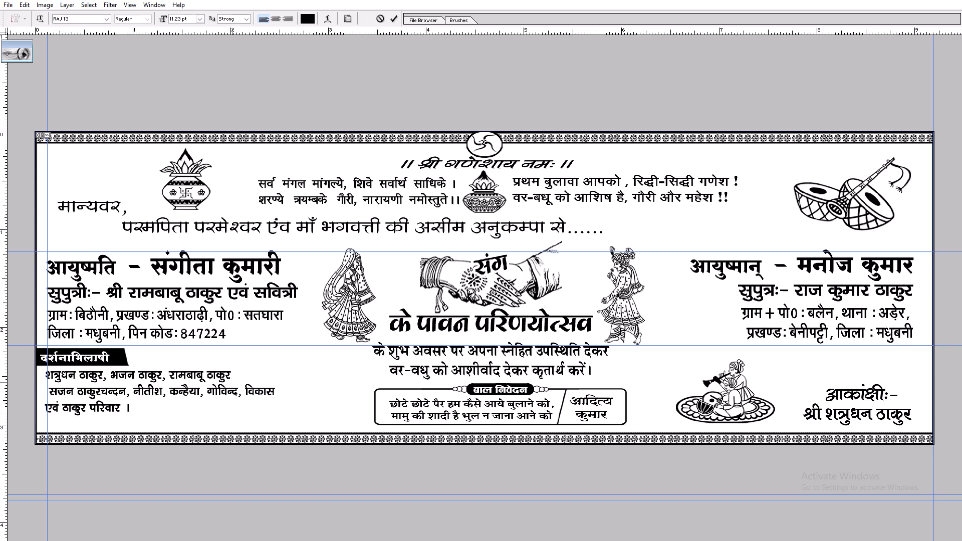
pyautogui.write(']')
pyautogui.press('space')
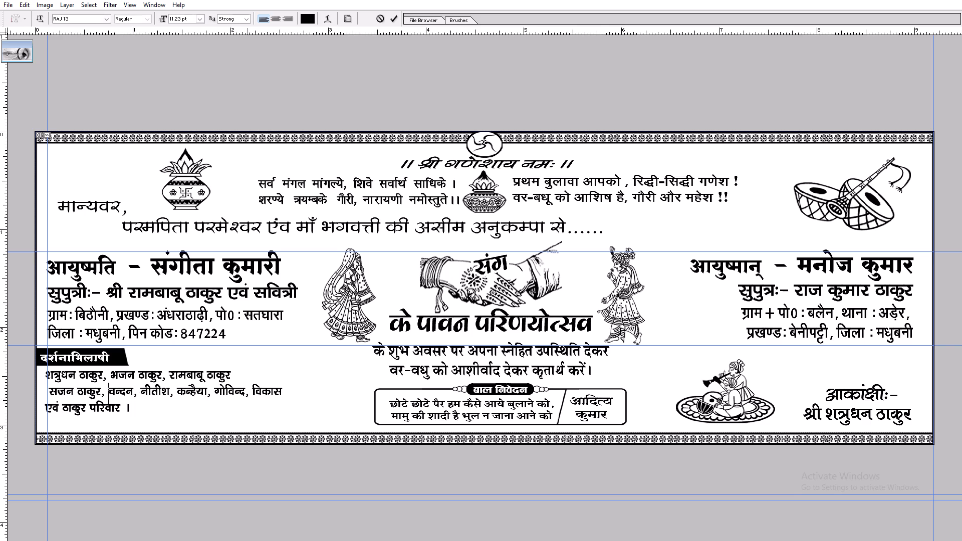
# Move विकास down to the last दर्शनाभिलाषी line, followed by a comma before एवं ठाकुर परिवार ।.
pyautogui.click(255, 396)
pyautogui.click(253, 396)
pyautogui.press('BackSpace')
pyautogui.press('BackSpace')
pyautogui.press('Return')
pyautogui.press('Down')
pyautogui.press('Home')
pyautogui.press('BackSpace')
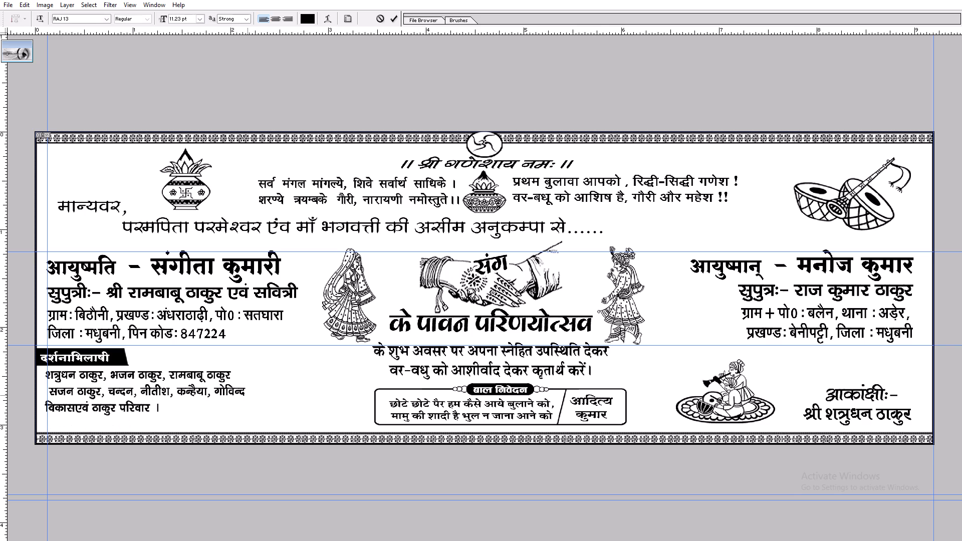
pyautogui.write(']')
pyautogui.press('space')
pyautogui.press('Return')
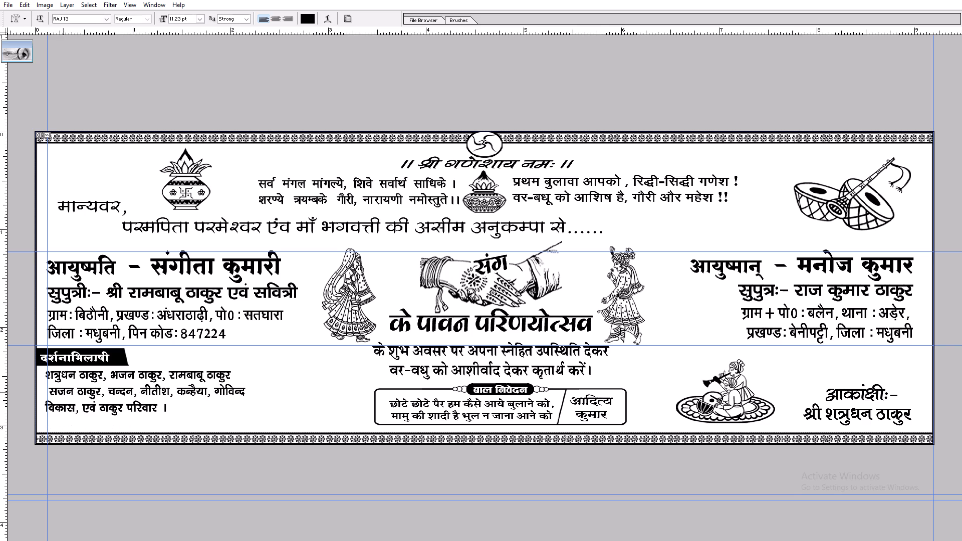
# Remove the leading space from the second line of the दर्शनाभिलाषी list.
pyautogui.moveTo(50, 391); pyautogui.dragTo(32, 383)
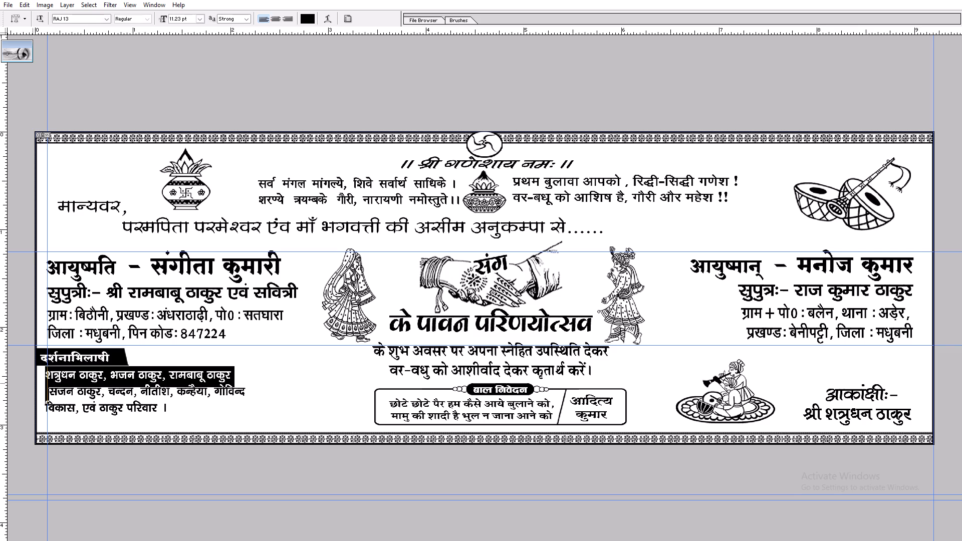
pyautogui.moveTo(32, 383); pyautogui.dragTo(26, 400)
pyautogui.press('BackSpace')
pyautogui.press('Return')
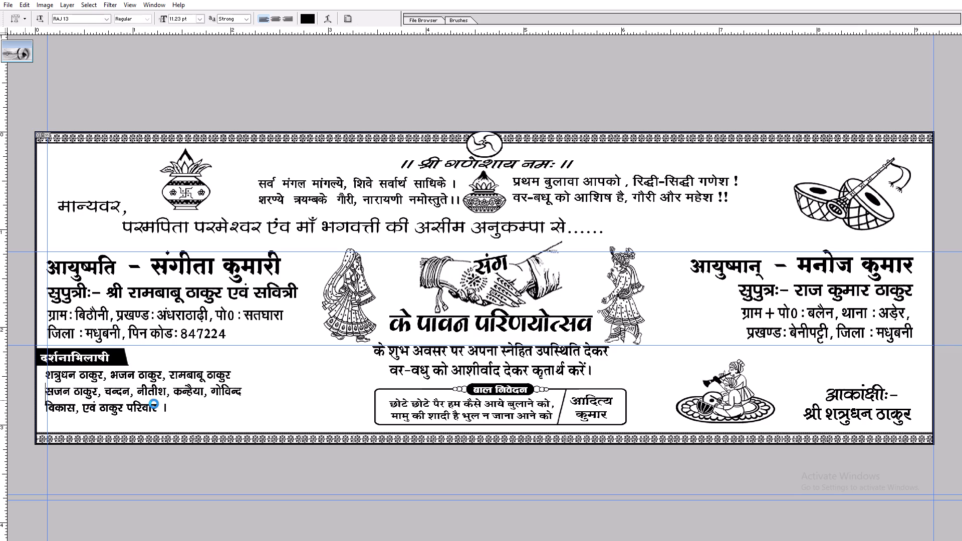
# Enlarge the three-line दर्शनाभिलाषी list to fill the space beside the बाल निवेदन box and nudge it slightly upward.
pyautogui.hotkey('ctrl', 't')
pyautogui.keyDown('shift'); pyautogui.moveTo(238, 415); pyautogui.dragTo(317, 421); pyautogui.keyUp('shift')
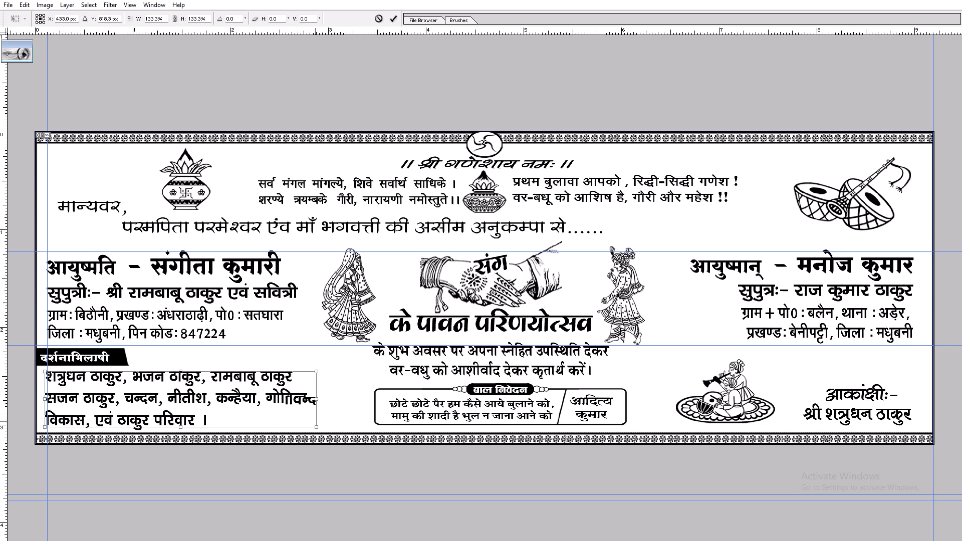
pyautogui.keyDown('shift'); pyautogui.moveTo(317, 421); pyautogui.dragTo(318, 421); pyautogui.keyUp('shift')
pyautogui.hotkey('shift', 'Return')
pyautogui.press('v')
pyautogui.press('Up')
pyautogui.press('Up')
pyautogui.press('Up')
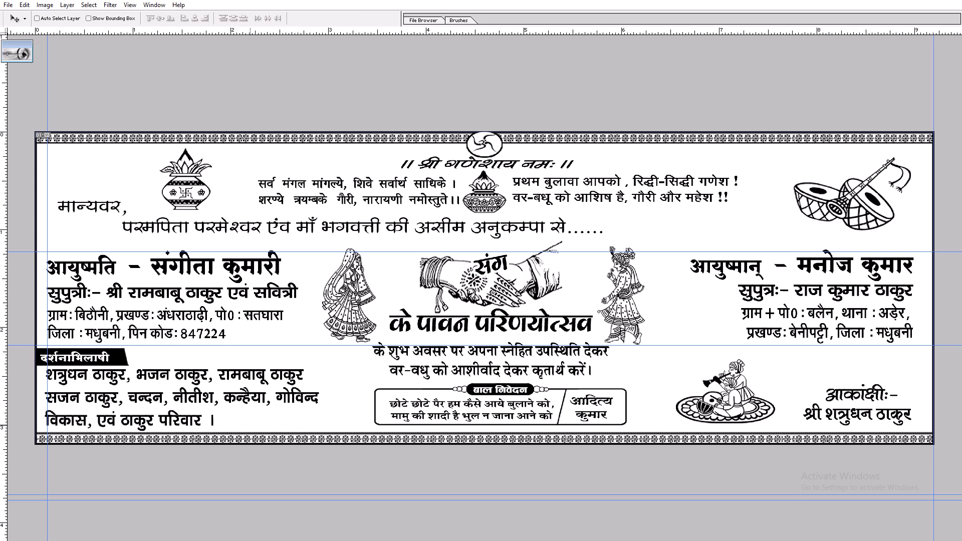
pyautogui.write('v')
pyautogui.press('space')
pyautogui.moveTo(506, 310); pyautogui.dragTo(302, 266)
# Delete the बाल निवेदन box together with its two-line verse and child's name from the bottom centre of the card.
pyautogui.keyDown('ctrl'); pyautogui.click(521, 388); pyautogui.keyUp('ctrl')
pyautogui.moveTo(514, 388); pyautogui.dragTo(503, 380)
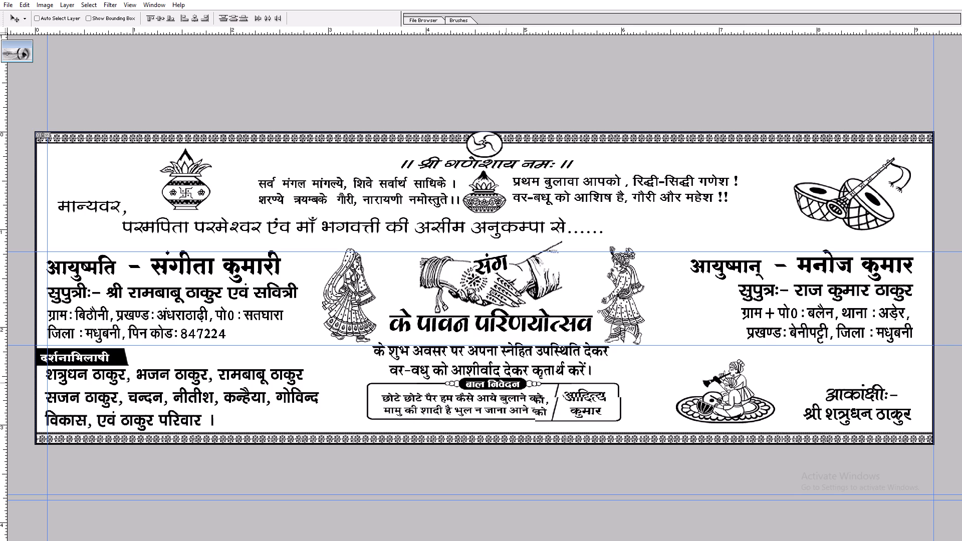
pyautogui.moveTo(503, 380); pyautogui.dragTo(502, 379)
pyautogui.hotkey('ctrl', 'e')
pyautogui.hotkey('alt', 'l')
pyautogui.hotkey('alt', 'l')
pyautogui.hotkey('alt', 'l')
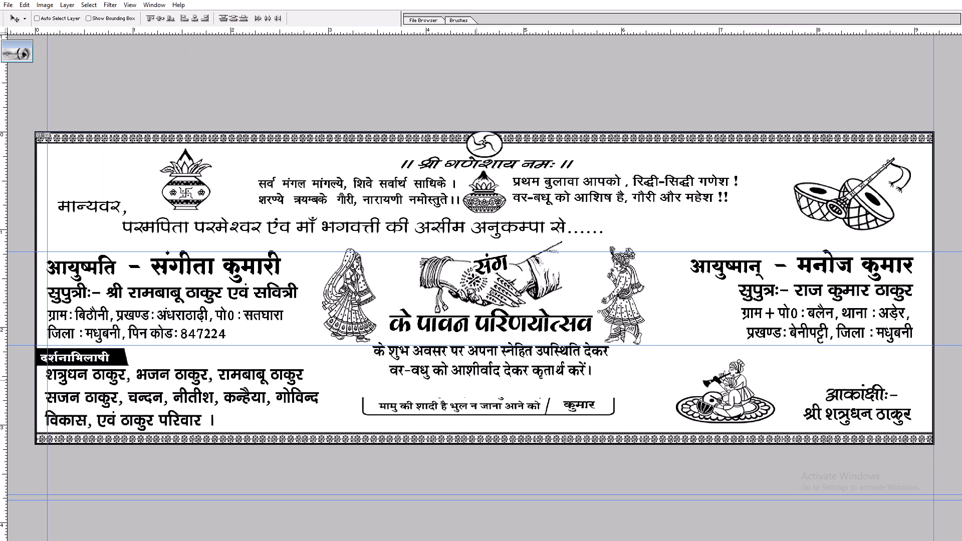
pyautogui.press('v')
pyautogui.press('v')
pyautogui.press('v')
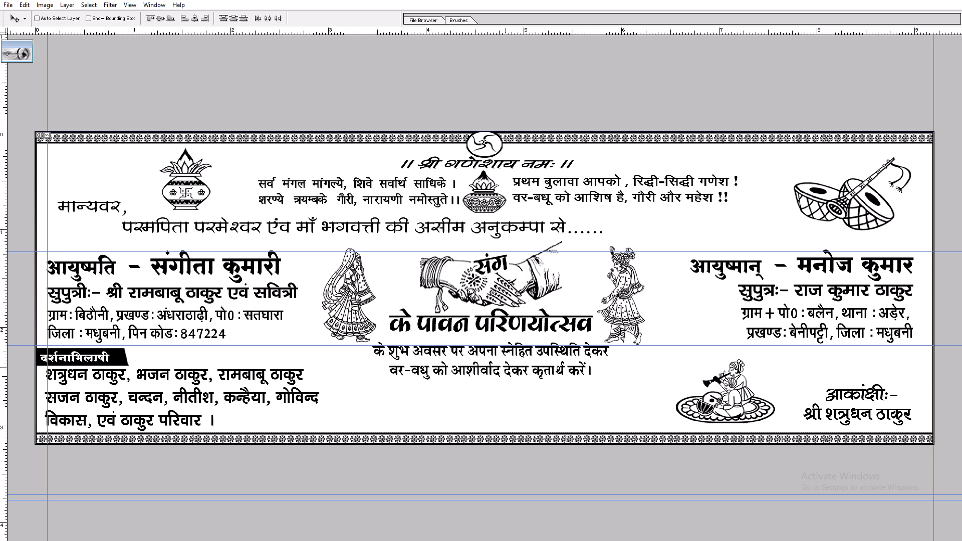
# Move the linked centre block of clasped hands, के पावन परिणयोत्सव heading and invitation lines down into the freed space.
pyautogui.keyDown('ctrl'); pyautogui.click(509, 367); pyautogui.keyUp('ctrl')
pyautogui.moveTo(510, 366); pyautogui.dragTo(508, 398)
# Increase the line spacing of the two-line invitation text under the के पावन परिणयोत्सव heading.
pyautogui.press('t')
pyautogui.click(504, 400)
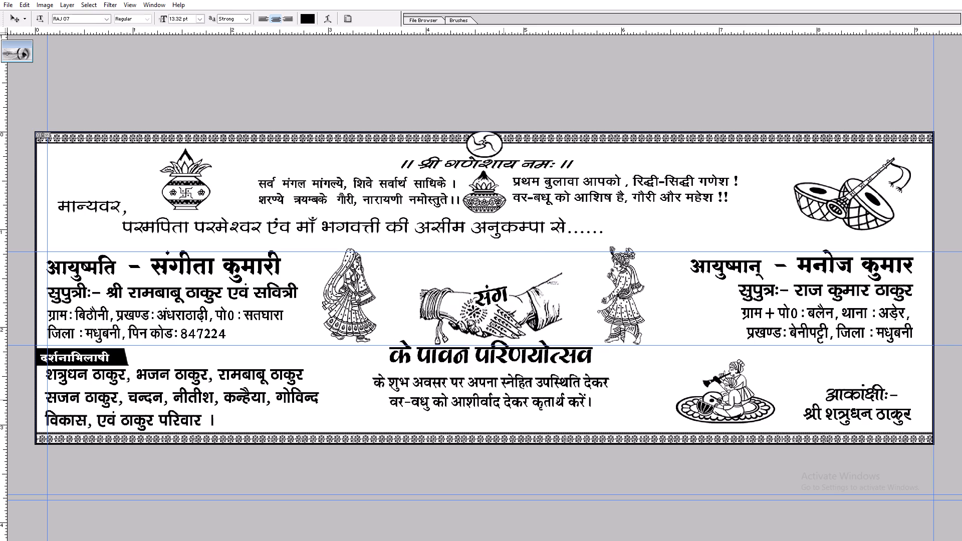
pyautogui.hotkey('ctrl', 'a')
pyautogui.hotkey('alt', 'Down')
pyautogui.hotkey('alt', 'Down')
pyautogui.hotkey('ctrl', 'z')
pyautogui.hotkey('ctrl', 'Return')
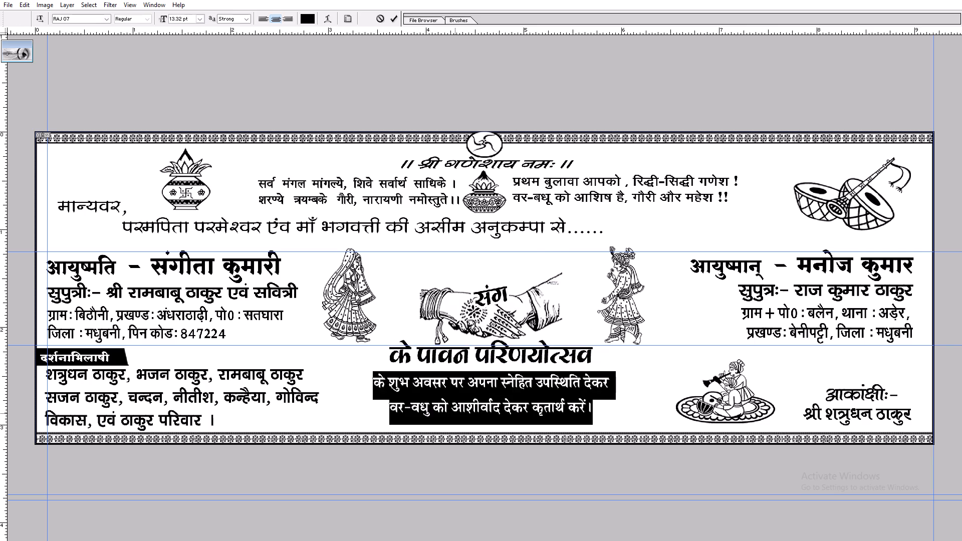
# Enlarge the centre block to about 109% width and 113% height and shift it slightly to the right.
pyautogui.hotkey('ctrl', 't')
pyautogui.keyDown('alt'); pyautogui.keyDown('shift'); pyautogui.moveTo(610, 269); pyautogui.dragTo(616, 257); pyautogui.keyUp('shift'); pyautogui.keyUp('alt')
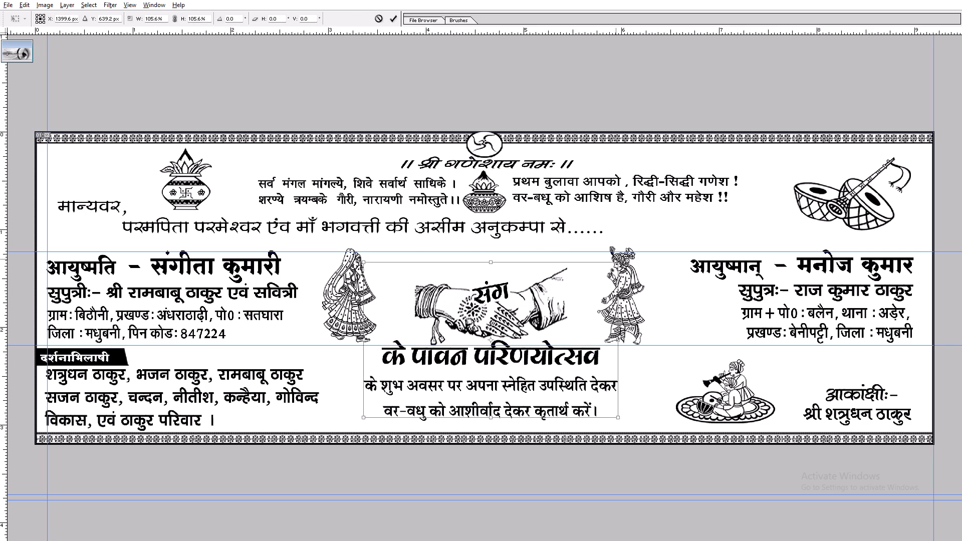
pyautogui.keyDown('alt'); pyautogui.keyDown('shift'); pyautogui.moveTo(616, 257); pyautogui.dragTo(616, 255); pyautogui.keyUp('shift'); pyautogui.keyUp('alt')
pyautogui.keyDown('alt'); pyautogui.keyDown('shift'); pyautogui.moveTo(593, 259); pyautogui.dragTo(590, 256); pyautogui.keyUp('shift'); pyautogui.keyUp('alt')
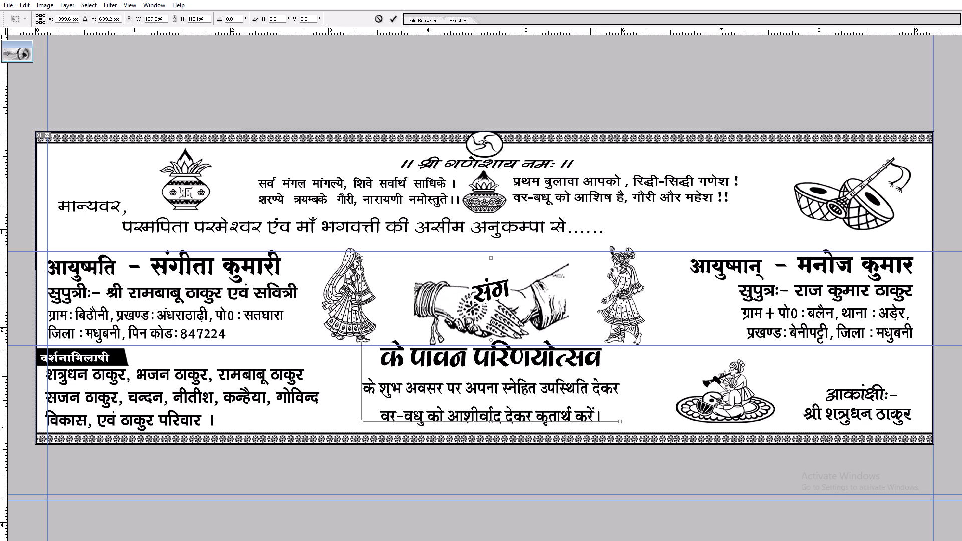
pyautogui.keyDown('alt'); pyautogui.keyDown('shift'); pyautogui.moveTo(590, 256); pyautogui.dragTo(590, 254); pyautogui.keyUp('shift'); pyautogui.keyUp('alt')
pyautogui.press('Return')
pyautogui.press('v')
pyautogui.keyDown('shift'); pyautogui.moveTo(564, 284); pyautogui.dragTo(568, 284); pyautogui.keyUp('shift')
# Move the groom figure down and outward, away from the centre block and close to the seated musicians.
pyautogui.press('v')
pyautogui.keyDown('ctrl'); pyautogui.click(627, 285); pyautogui.keyUp('ctrl')
pyautogui.hotkey('ctrl', 't')
pyautogui.keyDown('shift'); pyautogui.click(649, 347); pyautogui.keyUp('shift')
pyautogui.press('Return')
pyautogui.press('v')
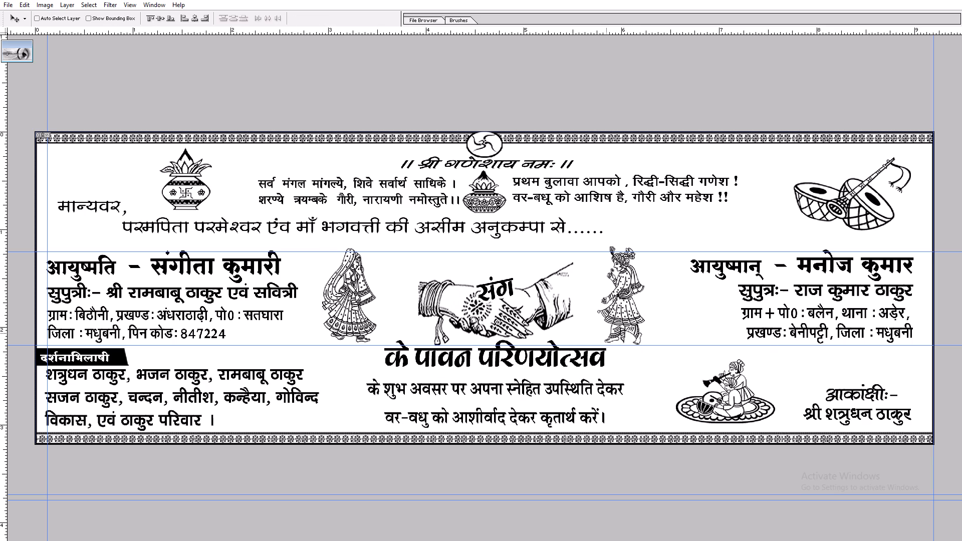
pyautogui.keyDown('ctrl'); pyautogui.keyDown('shift'); pyautogui.rightClick(630, 290); pyautogui.keyUp('shift'); pyautogui.keyUp('ctrl')
pyautogui.keyDown('ctrl'); pyautogui.keyDown('shift'); pyautogui.rightClick(624, 291); pyautogui.keyUp('shift'); pyautogui.keyUp('ctrl')
pyautogui.keyDown('ctrl'); pyautogui.keyDown('shift'); pyautogui.click(632, 294); pyautogui.keyUp('shift'); pyautogui.keyUp('ctrl')
pyautogui.moveTo(623, 299); pyautogui.dragTo(664, 329)
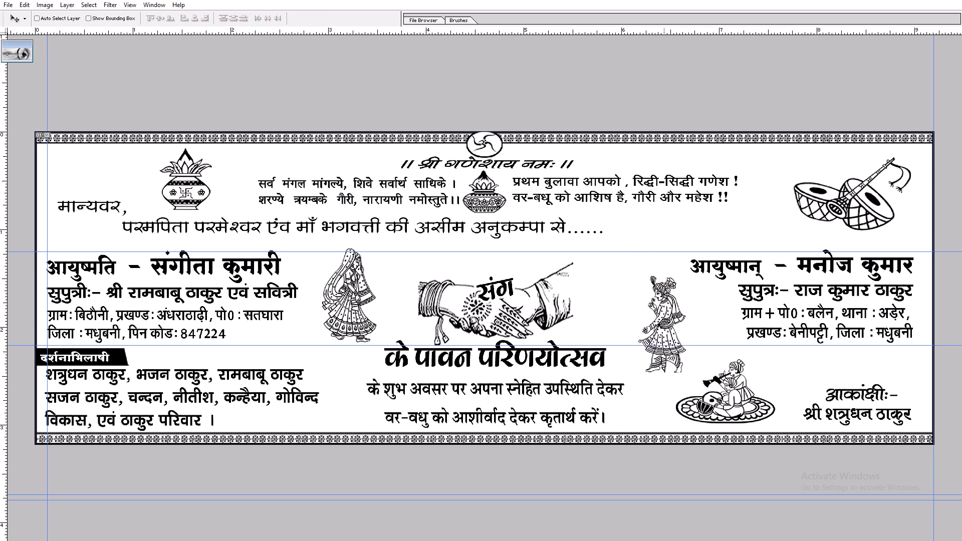
pyautogui.moveTo(664, 329); pyautogui.dragTo(664, 333)
# Enlarge the groom figure so its turban reaches up to the upper horizontal guide.
pyautogui.hotkey('ctrl', 't')
pyautogui.keyDown('shift'); pyautogui.moveTo(640, 280); pyautogui.dragTo(632, 251); pyautogui.keyUp('shift')
pyautogui.hotkey('shift', 'Return')
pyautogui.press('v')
# Enlarge the bride figure downward and toward the centre block, below the lower horizontal guide.
pyautogui.keyDown('ctrl'); pyautogui.click(349, 322); pyautogui.keyUp('ctrl')
pyautogui.hotkey('ctrl', 't')
pyautogui.keyDown('shift'); pyautogui.moveTo(379, 344); pyautogui.dragTo(380, 346); pyautogui.keyUp('shift')
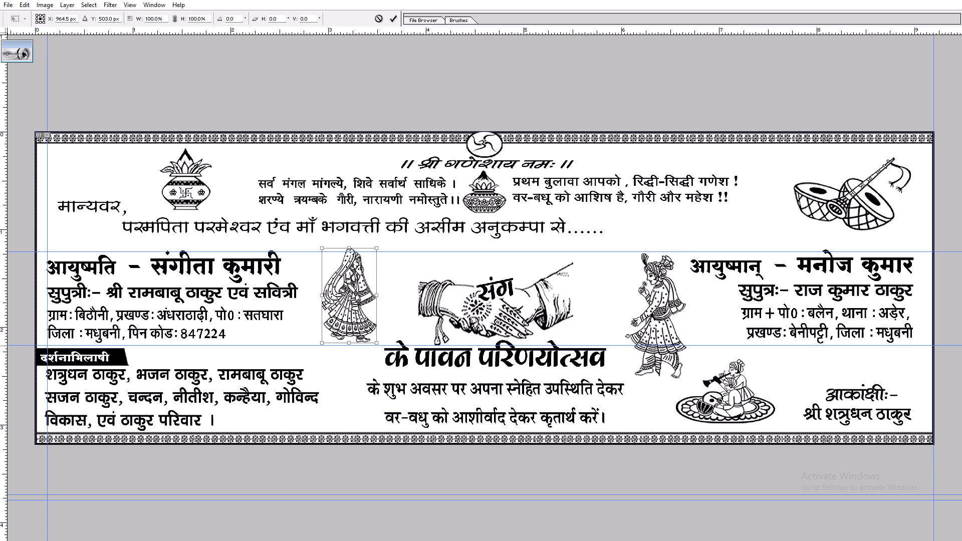
pyautogui.keyDown('shift'); pyautogui.moveTo(380, 346); pyautogui.dragTo(396, 355); pyautogui.keyUp('shift')
pyautogui.hotkey('shift', 'Return')
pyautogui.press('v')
# Narrow the centre block from its left edge to clear the bride figure and shift it slightly right.
pyautogui.keyDown('ctrl'); pyautogui.click(457, 311); pyautogui.keyUp('ctrl')
pyautogui.hotkey('ctrl', 't')
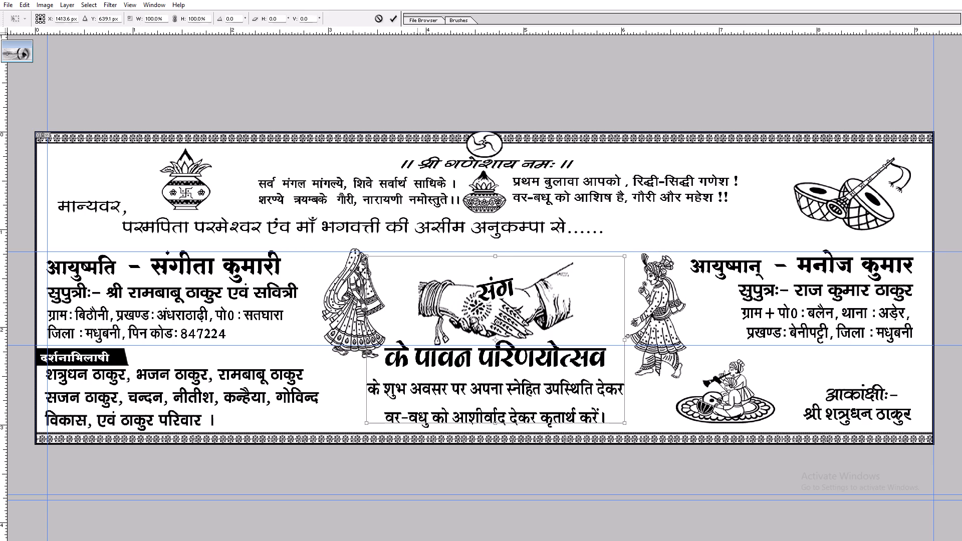
pyautogui.keyDown('shift'); pyautogui.moveTo(356, 309); pyautogui.dragTo(371, 307); pyautogui.keyUp('shift')
pyautogui.keyDown('alt'); pyautogui.keyDown('shift'); pyautogui.moveTo(368, 307); pyautogui.dragTo(382, 306); pyautogui.keyUp('shift'); pyautogui.keyUp('alt')
pyautogui.hotkey('shift', 'Return')
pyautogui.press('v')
pyautogui.keyDown('shift'); pyautogui.moveTo(491, 339); pyautogui.dragTo(498, 339); pyautogui.keyUp('shift')
# Tighten the line spacing of the two-line invitation text under the के पावन परिणयोत्सव heading.
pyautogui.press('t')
pyautogui.click(524, 432)
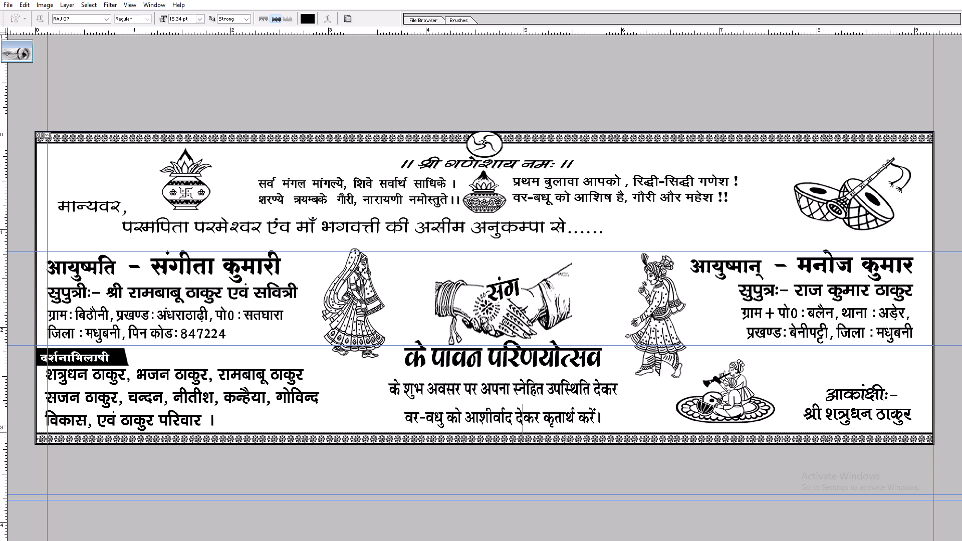
pyautogui.hotkey('ctrl', 'a')
pyautogui.hotkey('alt', 'Up')
pyautogui.hotkey('alt', 'Up')
pyautogui.hotkey('ctrl', 'z')
pyautogui.hotkey('ctrl', 'Return')
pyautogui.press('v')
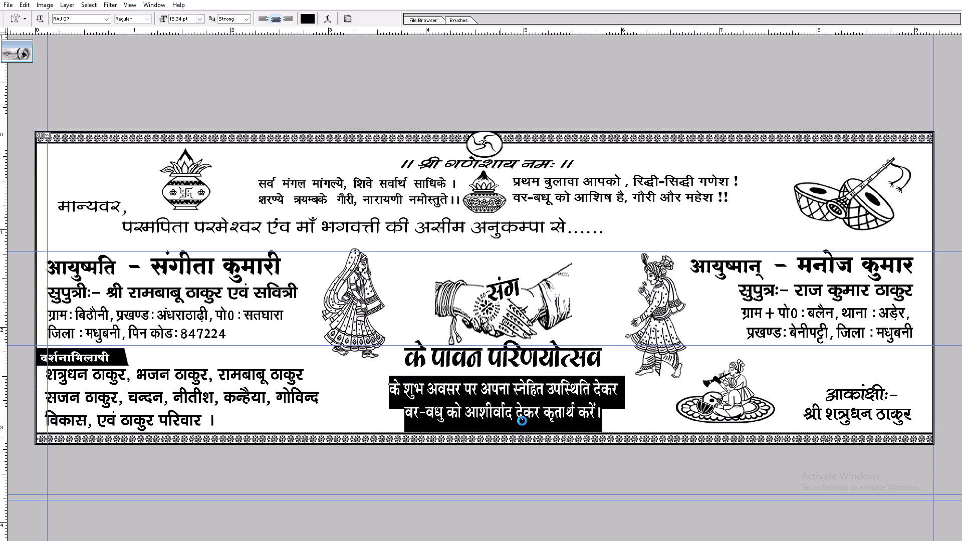
# Nudge the centre block of hands, heading and invitation lines slightly upward.
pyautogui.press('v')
pyautogui.hotkey('ctrl', 't')
pyautogui.keyDown('shift'); pyautogui.click(543, 417); pyautogui.keyUp('shift')
pyautogui.hotkey('shift', 'Return')
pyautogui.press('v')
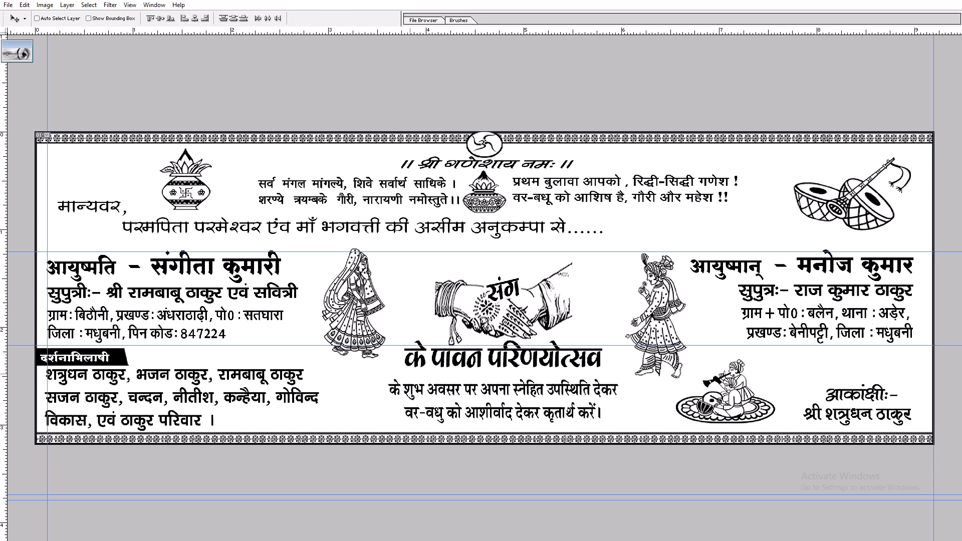
pyautogui.moveTo(453, 375); pyautogui.dragTo(455, 368)
# Enlarge the bride figure further and shift it slightly left so it clears the invitation text.
pyautogui.keyDown('ctrl'); pyautogui.click(366, 325); pyautogui.keyUp('ctrl')
pyautogui.hotkey('ctrl', 't')
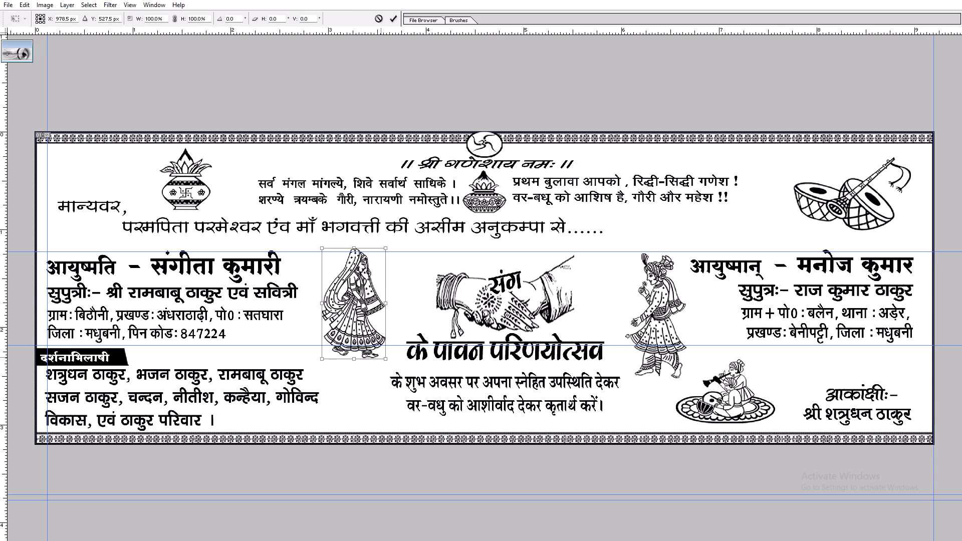
pyautogui.keyDown('shift'); pyautogui.moveTo(382, 357); pyautogui.dragTo(403, 383); pyautogui.keyUp('shift')
pyautogui.hotkey('shift', 'Return')
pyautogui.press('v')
pyautogui.moveTo(371, 385); pyautogui.dragTo(360, 382)
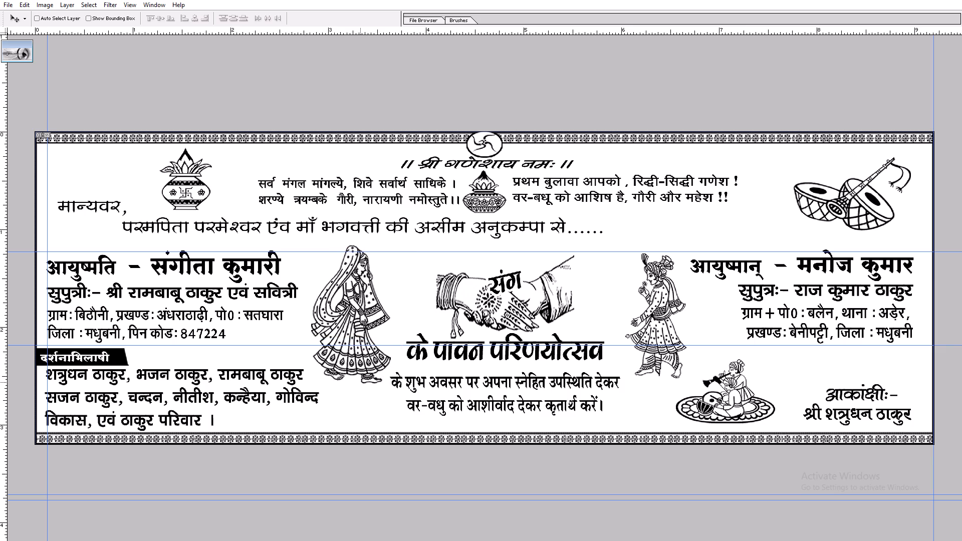
pyautogui.moveTo(360, 382); pyautogui.dragTo(357, 383)
# Shrink the three-line दर्शनाभिलाषी list slightly from its upper right corner to clear the bride figure.
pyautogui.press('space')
pyautogui.moveTo(545, 410); pyautogui.dragTo(532, 405)
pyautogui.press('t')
pyautogui.click(286, 396)
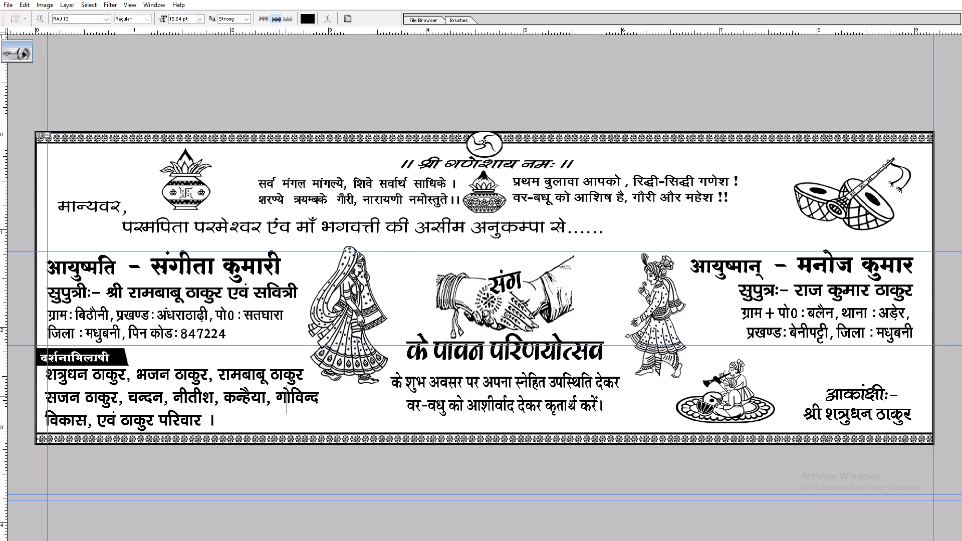
pyautogui.hotkey('ctrl', 'Return')
pyautogui.hotkey('ctrl', 't')
pyautogui.keyDown('shift'); pyautogui.moveTo(316, 368); pyautogui.dragTo(298, 374); pyautogui.keyUp('shift')
pyautogui.hotkey('shift', 'Return')
# Save the rearranged main invitation card.
pyautogui.hotkey('ctrl', '+')
pyautogui.hotkey('ctrl', '+')
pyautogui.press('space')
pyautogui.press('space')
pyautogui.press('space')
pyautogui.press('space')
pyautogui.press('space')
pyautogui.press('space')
pyautogui.moveTo(676, 356); pyautogui.dragTo(200, 303)
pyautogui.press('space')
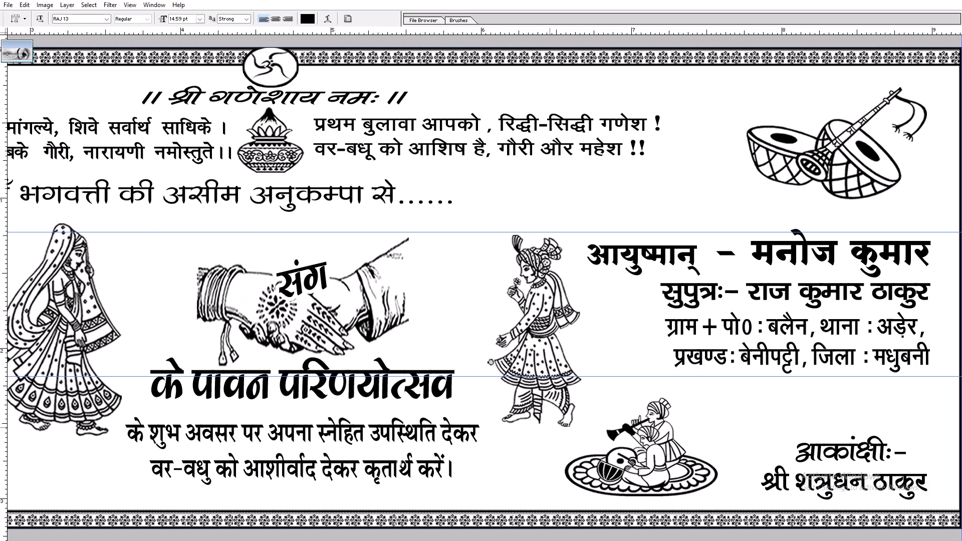
pyautogui.hotkey('ctrl', 's')
# Switch to the वैवाहिक कार्यक्रम card document and maximise its window.
pyautogui.hotkey('ctrl', 'Tab')
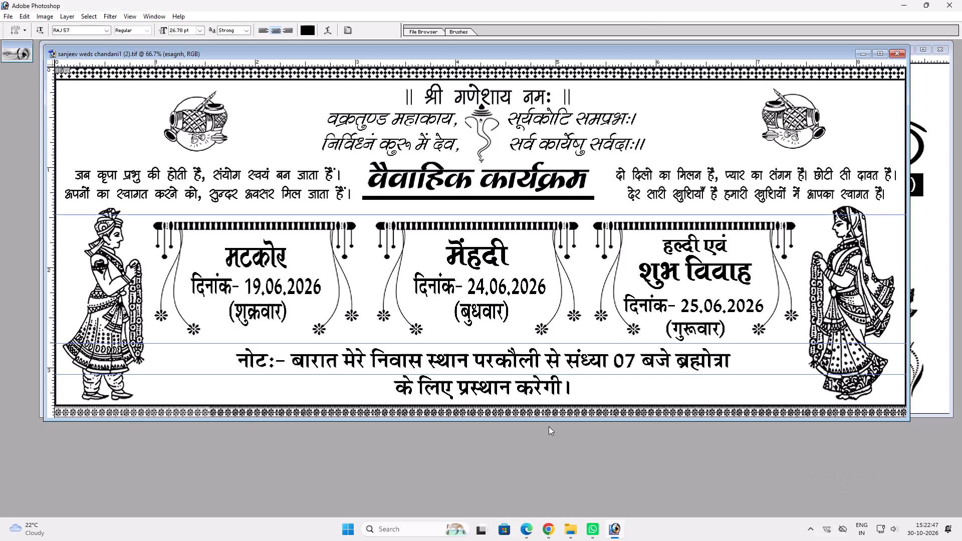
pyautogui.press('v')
pyautogui.click(498, 60)
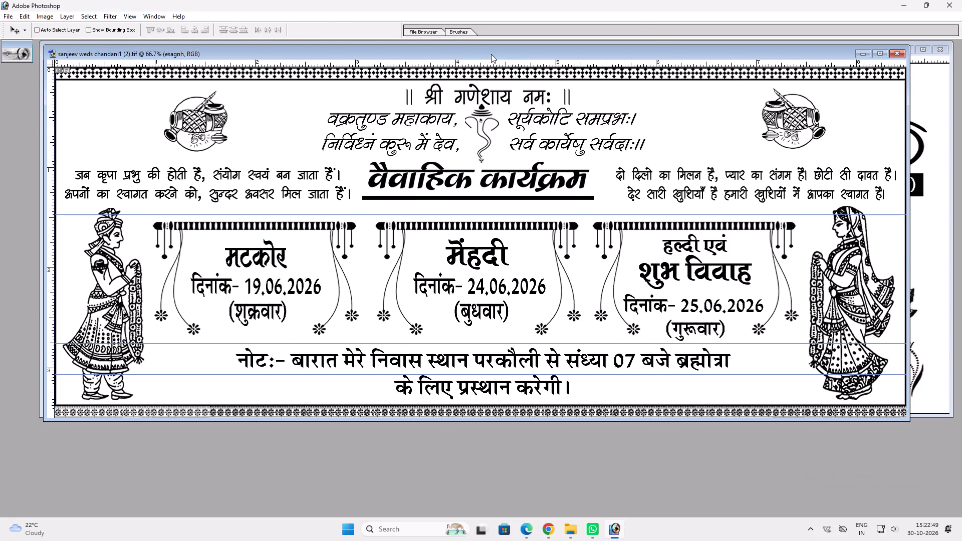
pyautogui.doubleClick(491, 54)
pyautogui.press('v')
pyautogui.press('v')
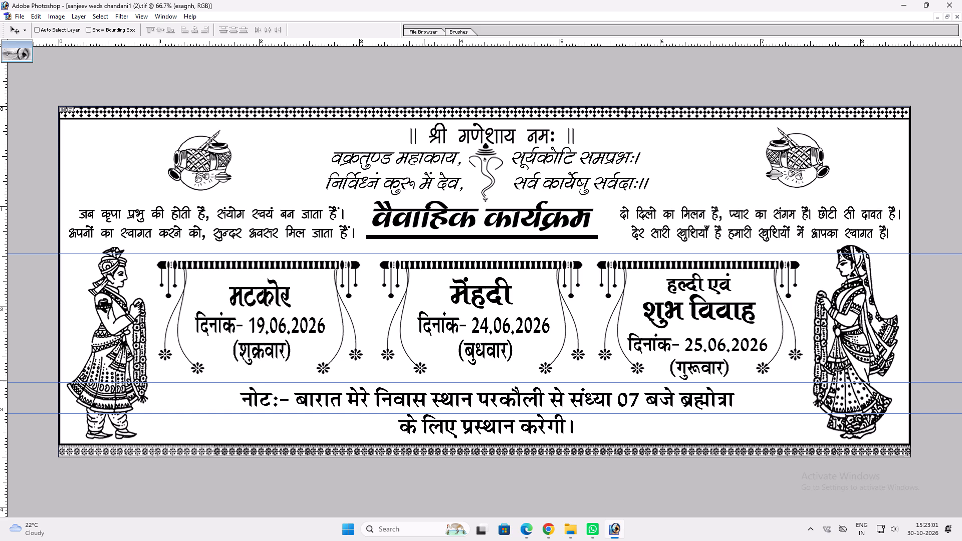
# Link the मटकोर heading and its date text to that panel's garland frame, test-moving them and undoing each move.
pyautogui.keyDown('ctrl'); pyautogui.click(354, 265); pyautogui.keyUp('ctrl')
pyautogui.moveTo(354, 265); pyautogui.dragTo(367, 265)
pyautogui.hotkey('ctrl', 'z')
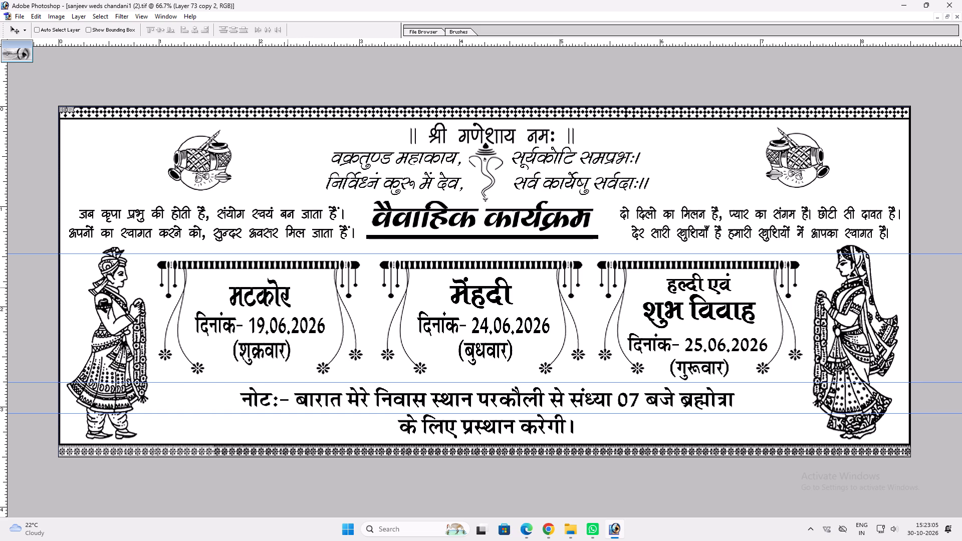
pyautogui.keyDown('ctrl'); pyautogui.keyDown('shift'); pyautogui.click(288, 288); pyautogui.keyUp('shift'); pyautogui.keyUp('ctrl')
pyautogui.moveTo(288, 288); pyautogui.dragTo(302, 308)
pyautogui.hotkey('ctrl', 'z')
pyautogui.keyDown('ctrl'); pyautogui.keyDown('shift'); pyautogui.click(296, 331); pyautogui.keyUp('shift'); pyautogui.keyUp('ctrl')
pyautogui.moveTo(295, 331); pyautogui.dragTo(308, 336)
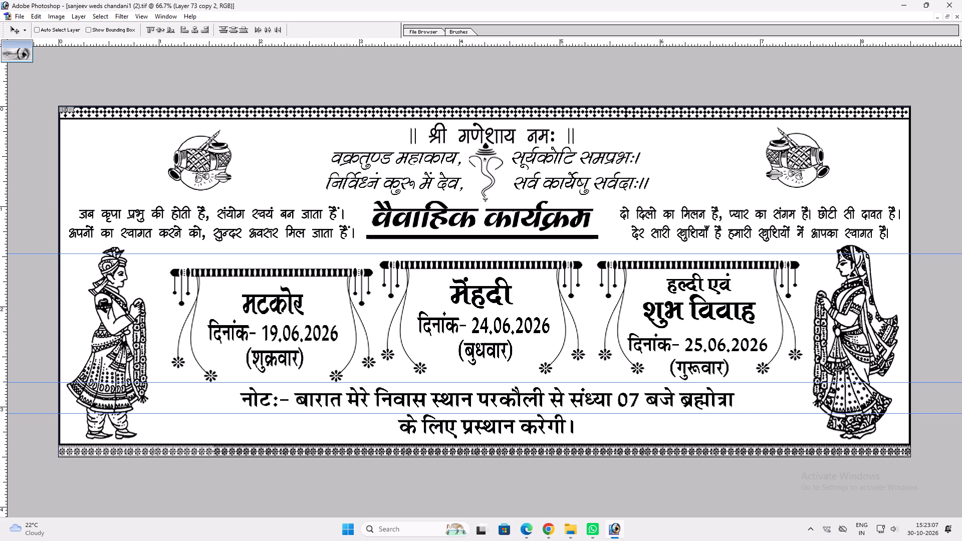
pyautogui.hotkey('ctrl', 'z')
# Link the मेंहदी heading, date text and garland frame to the same set, undoing each test move.
pyautogui.keyDown('ctrl'); pyautogui.keyDown('shift'); pyautogui.click(460, 294); pyautogui.keyUp('shift'); pyautogui.keyUp('ctrl')
pyautogui.moveTo(459, 294); pyautogui.dragTo(483, 299)
pyautogui.hotkey('ctrl', 'z')
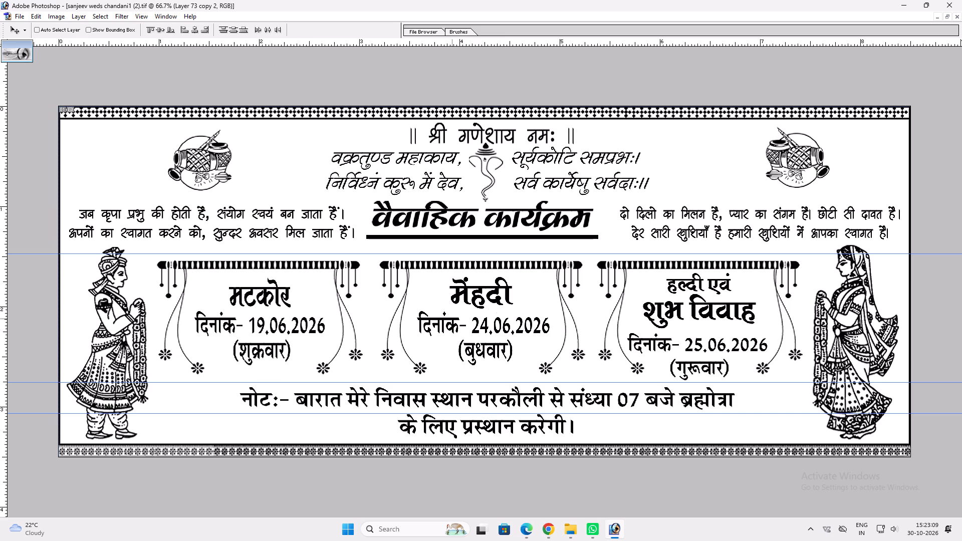
pyautogui.keyDown('ctrl'); pyautogui.keyDown('shift'); pyautogui.click(451, 319); pyautogui.keyUp('shift'); pyautogui.keyUp('ctrl')
pyautogui.keyDown('shift'); pyautogui.moveTo(451, 319); pyautogui.dragTo(482, 326); pyautogui.keyUp('shift')
pyautogui.hotkey('ctrl', 'z')
pyautogui.keyDown('ctrl'); pyautogui.keyDown('shift'); pyautogui.click(500, 265); pyautogui.keyUp('shift'); pyautogui.keyUp('ctrl')
pyautogui.keyDown('shift'); pyautogui.moveTo(500, 265); pyautogui.dragTo(519, 272); pyautogui.keyUp('shift')
pyautogui.hotkey('ctrl', 'z')
# Link the garland frame, हल्दी एवं and शुभ विवाह headings of the third panel to the set, undoing the test moves.
pyautogui.keyDown('ctrl'); pyautogui.keyDown('shift'); pyautogui.click(603, 266); pyautogui.keyUp('shift'); pyautogui.keyUp('ctrl')
pyautogui.moveTo(603, 266); pyautogui.dragTo(631, 280)
pyautogui.hotkey('ctrl', 'z')
pyautogui.keyDown('ctrl'); pyautogui.keyDown('shift'); pyautogui.click(661, 306); pyautogui.keyUp('shift'); pyautogui.keyUp('ctrl')
pyautogui.moveTo(660, 305); pyautogui.dragTo(676, 319)
pyautogui.hotkey('ctrl', 'z')
pyautogui.keyDown('ctrl'); pyautogui.keyDown('shift'); pyautogui.click(669, 290); pyautogui.keyUp('shift'); pyautogui.keyUp('ctrl')
pyautogui.moveTo(669, 290); pyautogui.dragTo(683, 322)
pyautogui.hotkey('ctrl', 'z')
pyautogui.keyDown('ctrl'); pyautogui.keyDown('shift'); pyautogui.click(663, 341); pyautogui.keyUp('shift'); pyautogui.keyUp('ctrl')
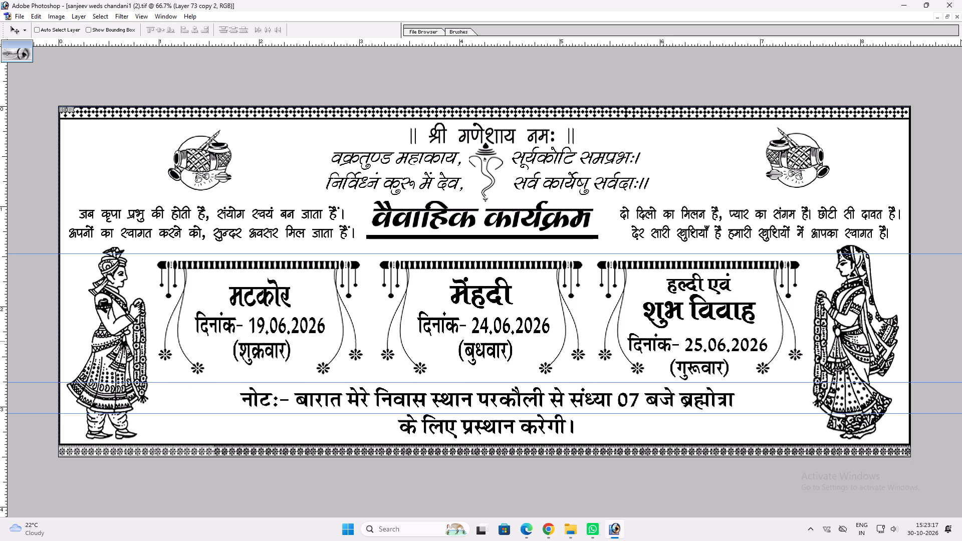
pyautogui.moveTo(663, 341); pyautogui.dragTo(671, 348)
pyautogui.press('Return')
# Make the garland layer near the third panel active and link the 25.06.2026 date text, undoing the test moves.
pyautogui.rightClick(532, 317)
pyautogui.rightClick(571, 287)
pyautogui.click(585, 294)
pyautogui.keyDown('ctrl'); pyautogui.keyDown('shift'); pyautogui.rightClick(585, 287); pyautogui.keyUp('shift'); pyautogui.keyUp('ctrl')
pyautogui.keyDown('ctrl'); pyautogui.keyDown('shift'); pyautogui.moveTo(591, 294); pyautogui.dragTo(597, 299); pyautogui.keyUp('shift'); pyautogui.keyUp('ctrl')
pyautogui.moveTo(595, 289); pyautogui.dragTo(609, 304)
pyautogui.hotkey('ctrl', 'z')
pyautogui.keyDown('ctrl'); pyautogui.keyDown('shift'); pyautogui.click(687, 351); pyautogui.keyUp('shift'); pyautogui.keyUp('ctrl')
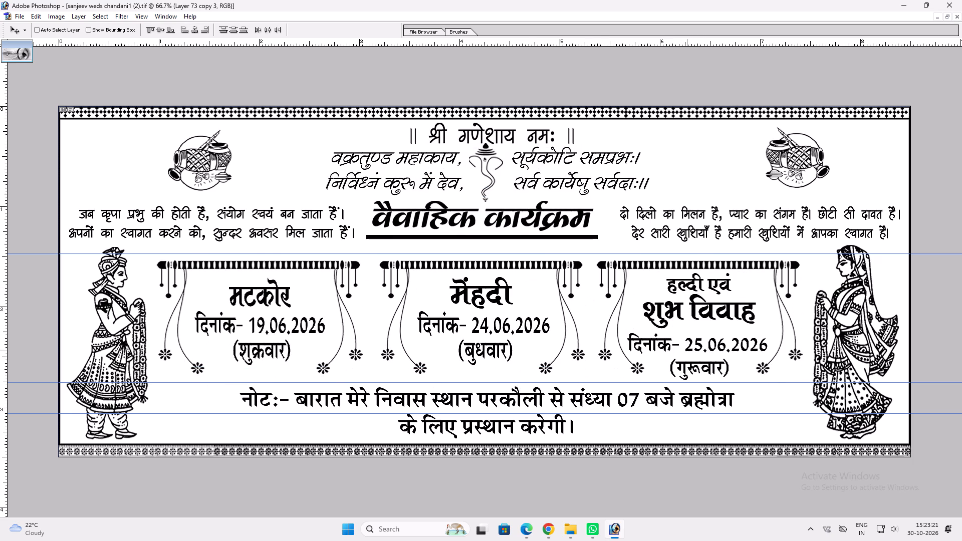
pyautogui.moveTo(687, 351); pyautogui.dragTo(714, 367)
pyautogui.hotkey('ctrl', 'z')
# Compress the three linked event panels vertically from the bottom to about 88% height.
pyautogui.hotkey('ctrl', 't')
pyautogui.keyDown('shift'); pyautogui.moveTo(686, 373); pyautogui.dragTo(687, 362); pyautogui.keyUp('shift')
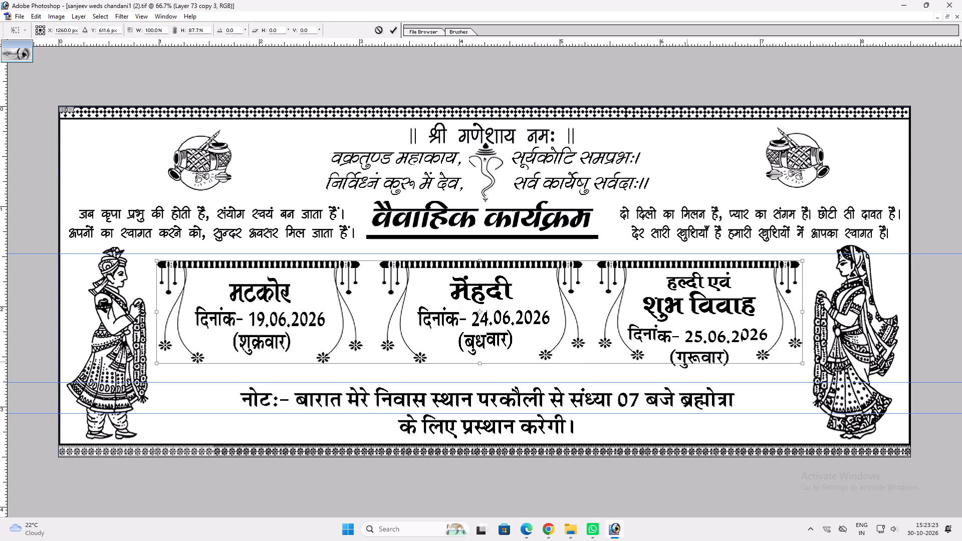
pyautogui.keyDown('shift'); pyautogui.moveTo(687, 362); pyautogui.dragTo(687, 363); pyautogui.keyUp('shift')
pyautogui.hotkey('shift', 'Return')
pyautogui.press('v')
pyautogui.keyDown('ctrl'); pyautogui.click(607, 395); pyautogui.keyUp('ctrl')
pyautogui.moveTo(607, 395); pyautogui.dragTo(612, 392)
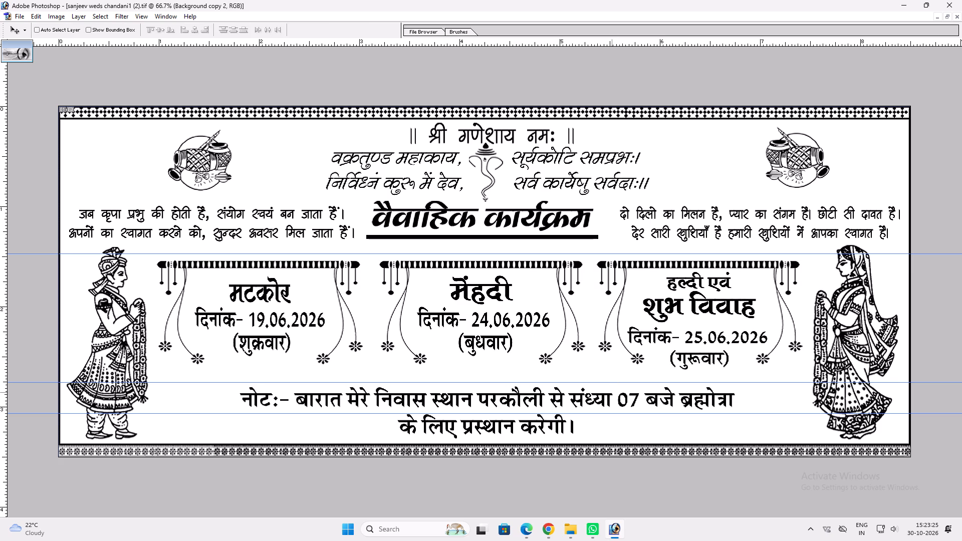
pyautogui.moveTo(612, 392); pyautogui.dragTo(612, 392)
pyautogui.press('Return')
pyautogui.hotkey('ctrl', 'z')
# Move the two-line नोट text slightly up and to the right below the event panels.
pyautogui.keyDown('ctrl'); pyautogui.click(580, 395); pyautogui.keyUp('ctrl')
pyautogui.moveTo(580, 395); pyautogui.dragTo(584, 394)
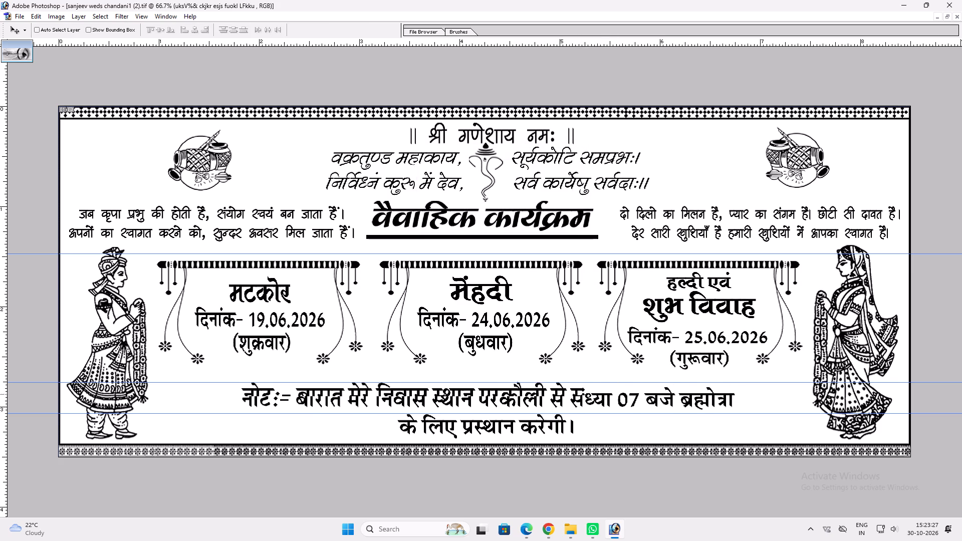
pyautogui.moveTo(584, 394); pyautogui.dragTo(591, 393)
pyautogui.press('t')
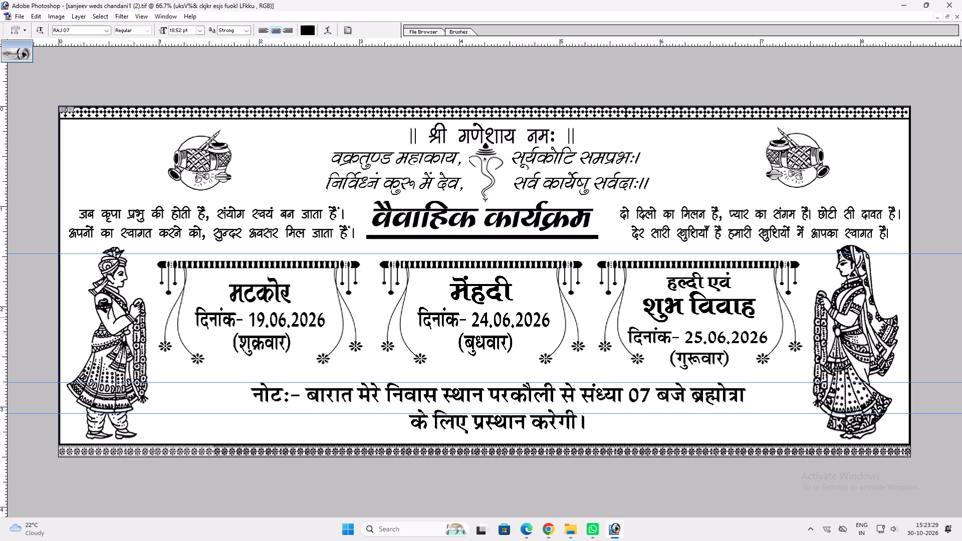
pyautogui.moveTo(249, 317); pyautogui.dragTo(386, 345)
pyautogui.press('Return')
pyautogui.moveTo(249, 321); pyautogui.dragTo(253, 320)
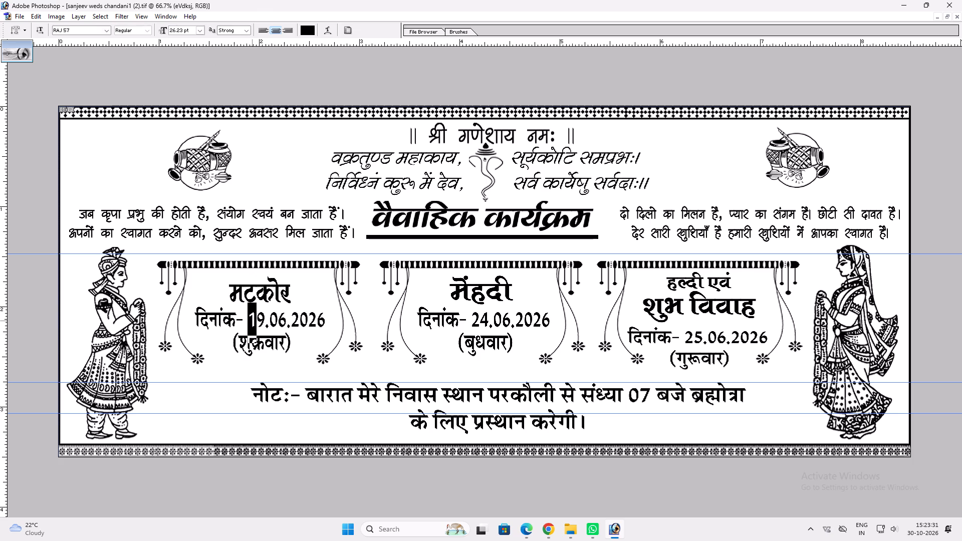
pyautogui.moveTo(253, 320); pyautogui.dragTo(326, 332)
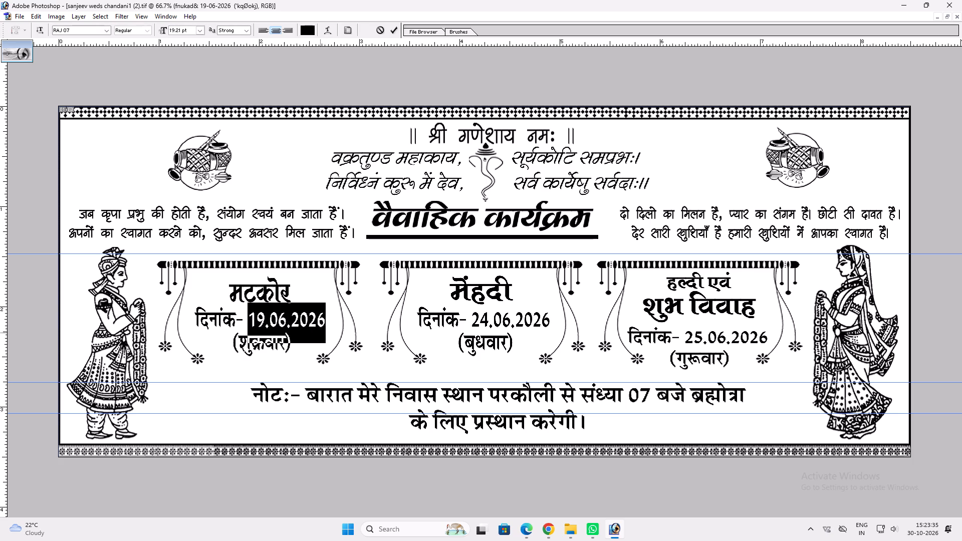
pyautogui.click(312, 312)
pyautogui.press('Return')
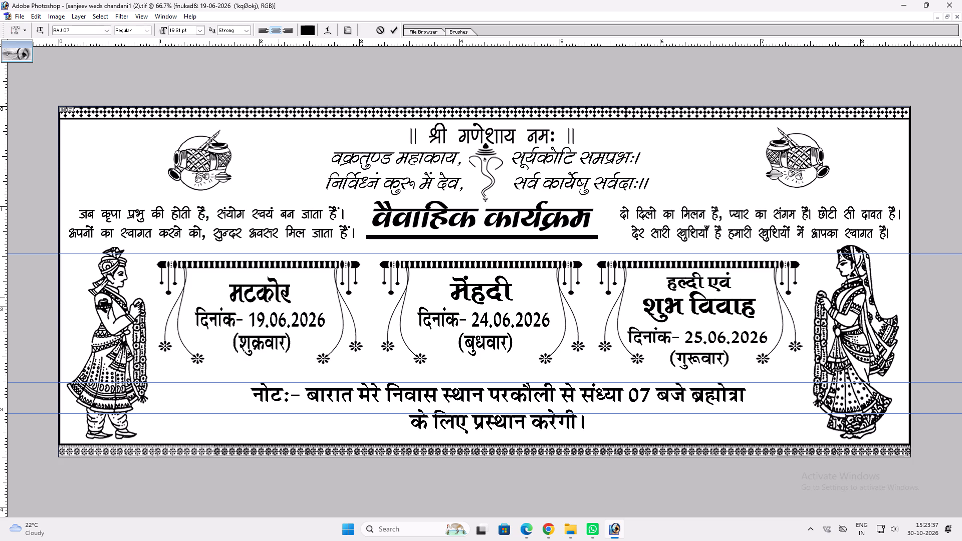
# Replace the मटकोर heading in the first event panel with मेंहदी, मटर एवं पूजा.
pyautogui.click(279, 297)
pyautogui.hotkey('ctrl', 'a')
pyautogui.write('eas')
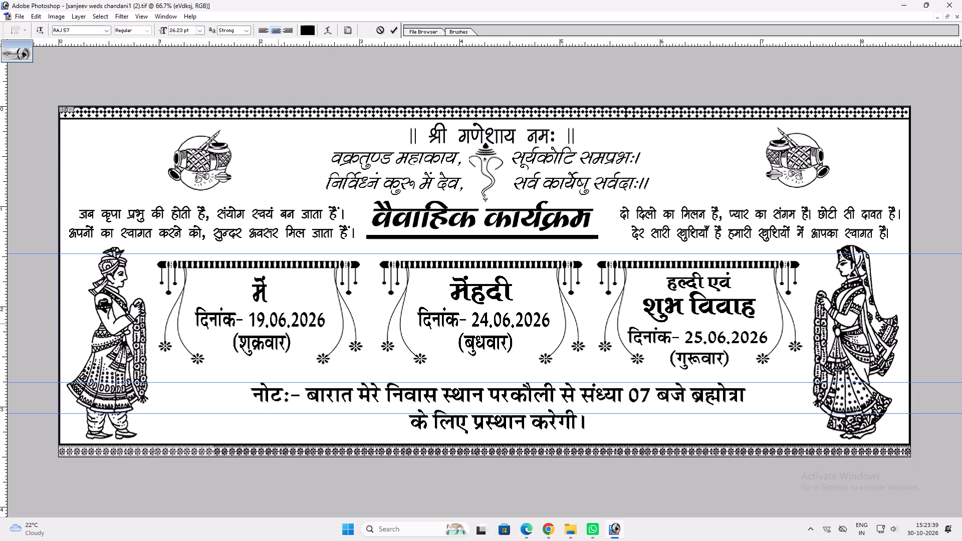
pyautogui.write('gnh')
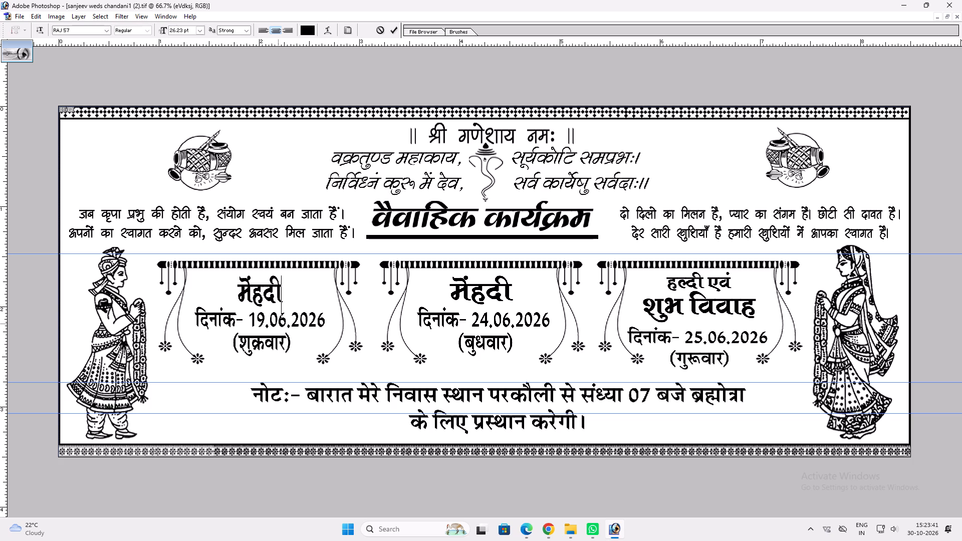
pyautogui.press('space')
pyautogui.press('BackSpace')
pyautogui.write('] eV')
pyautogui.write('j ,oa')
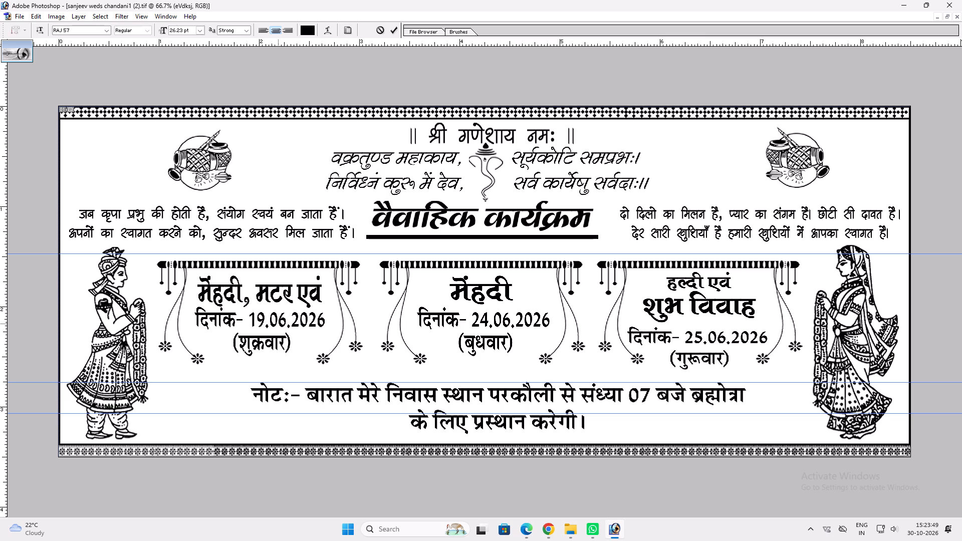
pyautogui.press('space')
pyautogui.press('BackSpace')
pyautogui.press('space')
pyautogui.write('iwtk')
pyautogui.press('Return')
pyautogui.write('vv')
# Separate the first panel's heading from the linked set, scale it down to fit inside the garland frame, and nudge it into place.
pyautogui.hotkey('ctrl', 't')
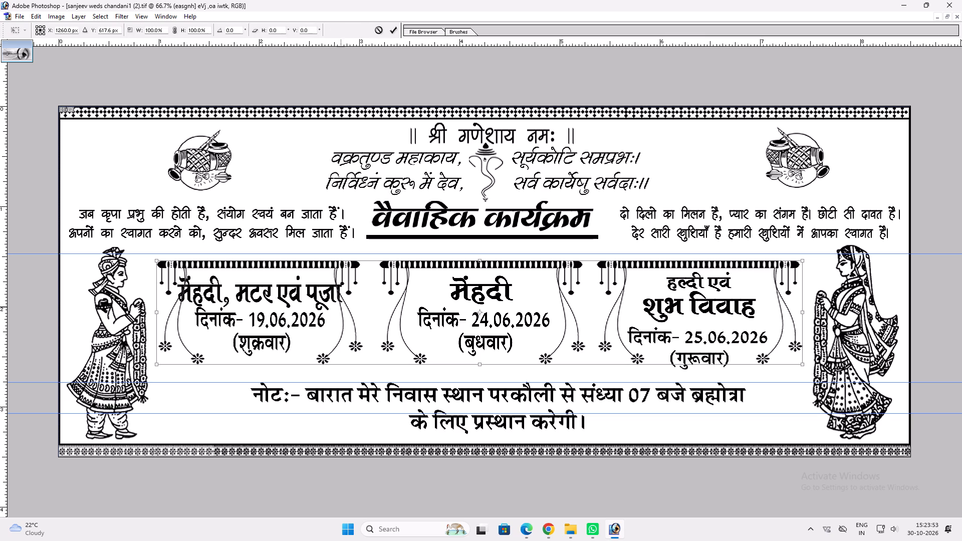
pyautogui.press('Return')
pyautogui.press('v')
pyautogui.keyDown('ctrl'); pyautogui.keyDown('shift'); pyautogui.rightClick(315, 295); pyautogui.keyUp('shift'); pyautogui.keyUp('ctrl')
pyautogui.keyDown('ctrl'); pyautogui.keyDown('shift'); pyautogui.click(338, 299); pyautogui.keyUp('shift'); pyautogui.keyUp('ctrl')
pyautogui.hotkey('ctrl', 't')
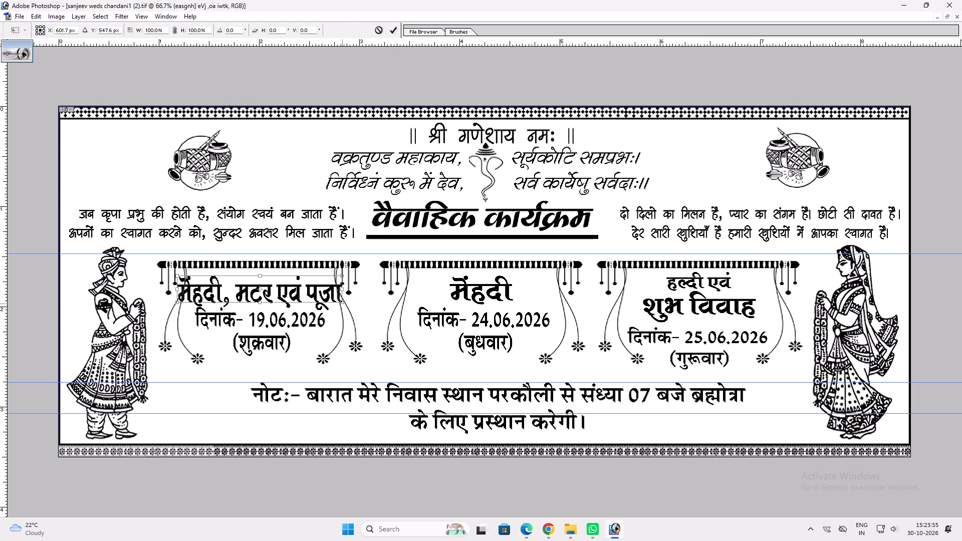
pyautogui.keyDown('alt'); pyautogui.keyDown('shift'); pyautogui.moveTo(342, 304); pyautogui.dragTo(328, 301); pyautogui.keyUp('shift'); pyautogui.keyUp('alt')
pyautogui.keyDown('shift'); pyautogui.click(312, 304); pyautogui.keyUp('shift')
pyautogui.hotkey('shift', 'Return')
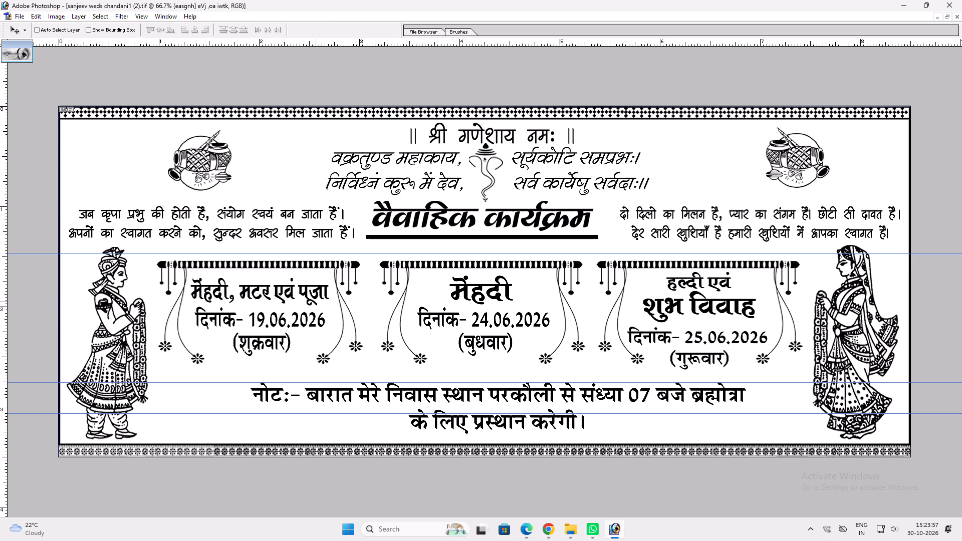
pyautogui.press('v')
pyautogui.click(315, 301)
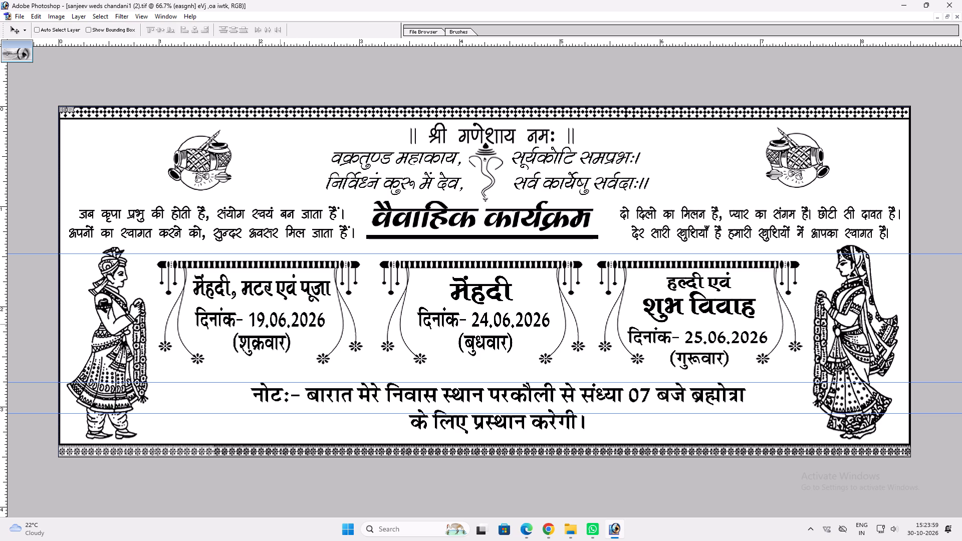
# Move the first panel's date and weekday text slightly up and widen it on both sides within the garland frame.
pyautogui.rightClick(280, 324)
pyautogui.click(290, 328)
pyautogui.keyDown('ctrl'); pyautogui.keyDown('shift'); pyautogui.rightClick(280, 324); pyautogui.keyUp('shift'); pyautogui.keyUp('ctrl')
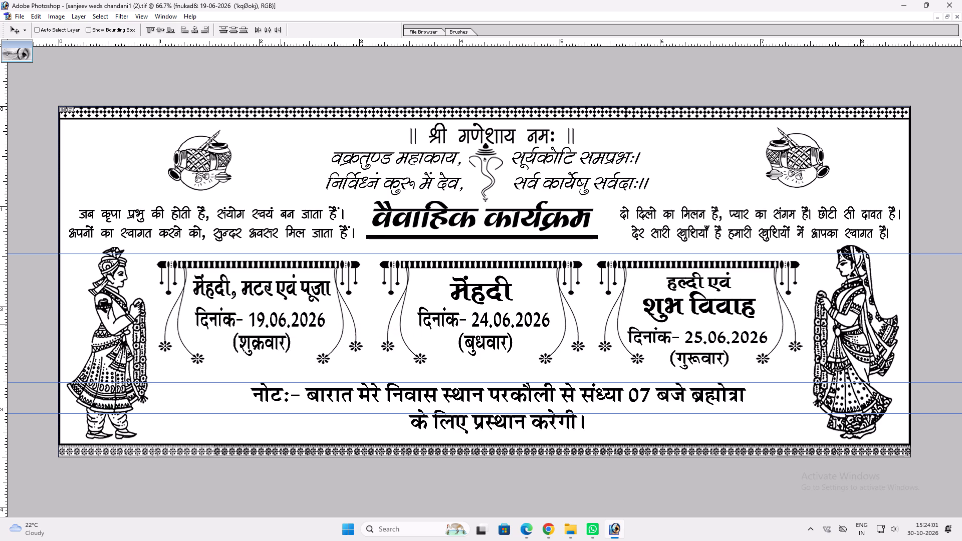
pyautogui.keyDown('ctrl'); pyautogui.keyDown('shift'); pyautogui.doubleClick(293, 328); pyautogui.keyUp('shift'); pyautogui.keyUp('ctrl')
pyautogui.hotkey('ctrl', 't')
pyautogui.keyDown('alt'); pyautogui.keyDown('shift'); pyautogui.moveTo(323, 322); pyautogui.dragTo(328, 321); pyautogui.keyUp('shift'); pyautogui.keyUp('alt')
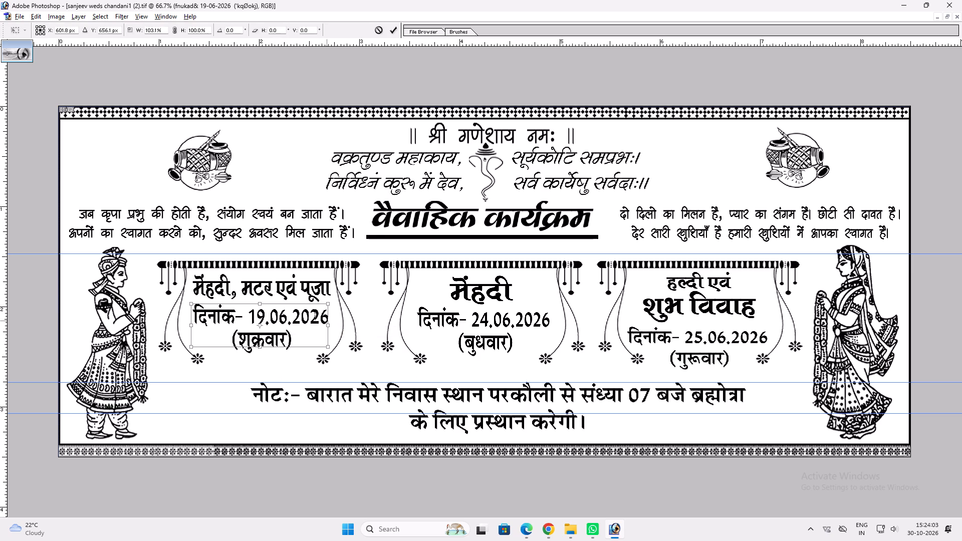
pyautogui.keyDown('alt'); pyautogui.keyDown('shift'); pyautogui.moveTo(328, 321); pyautogui.dragTo(331, 320); pyautogui.keyUp('shift'); pyautogui.keyUp('alt')
pyautogui.hotkey('shift', 'Return')
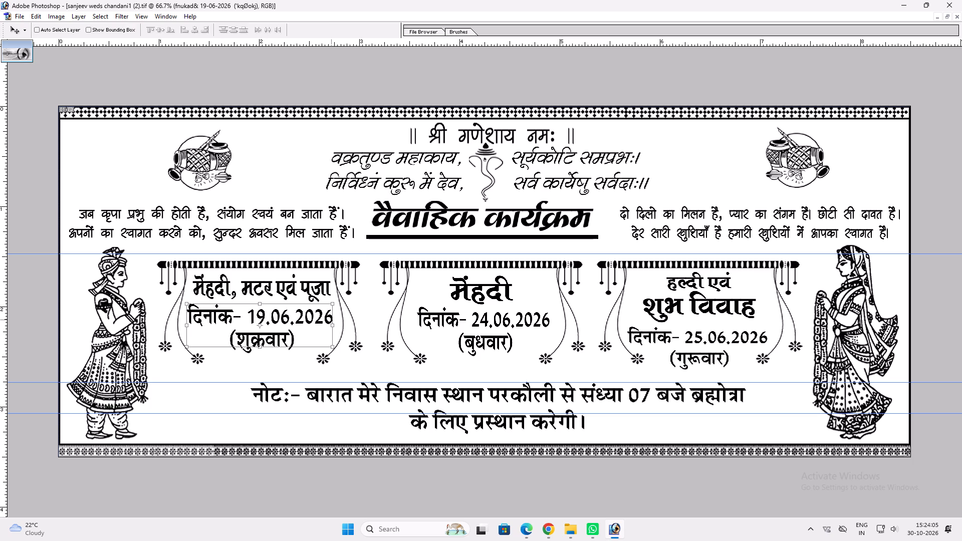
# Change the first panel's date to 13.12.2026.
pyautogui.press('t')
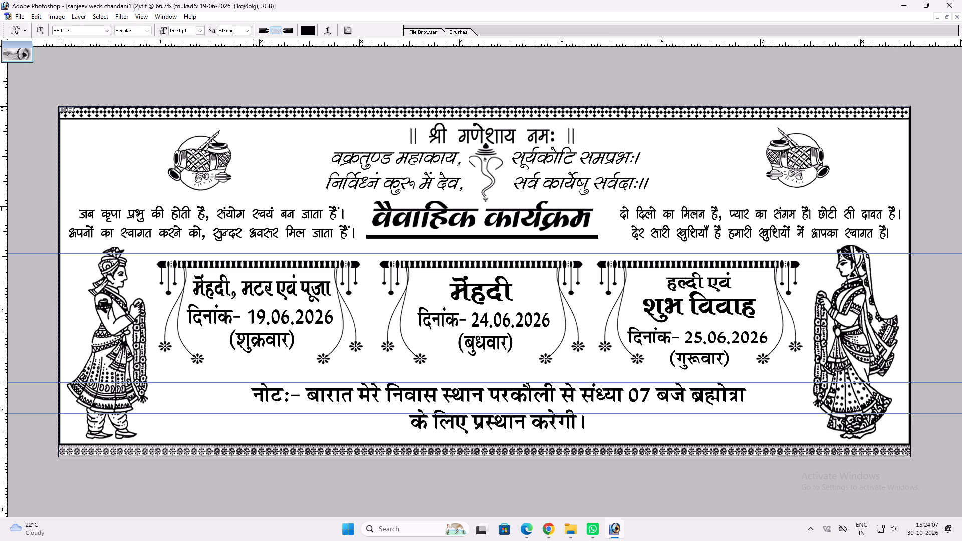
pyautogui.moveTo(251, 319); pyautogui.dragTo(265, 317)
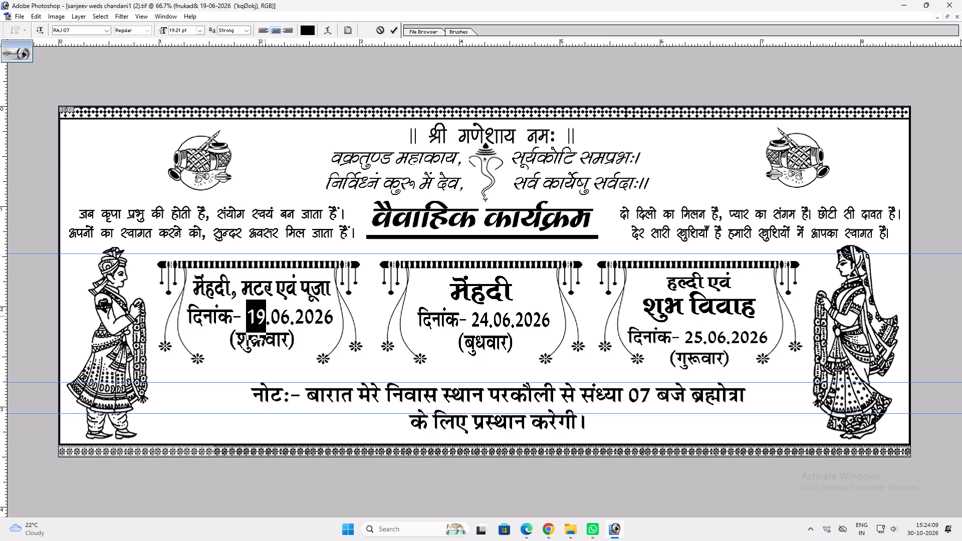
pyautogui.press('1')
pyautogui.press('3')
pyautogui.press('Return')
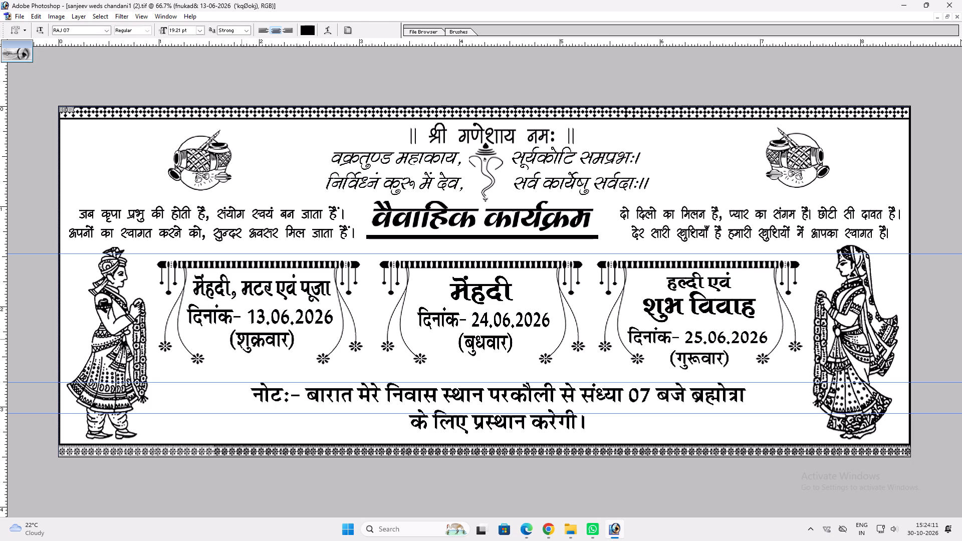
pyautogui.moveTo(287, 325); pyautogui.dragTo(270, 321)
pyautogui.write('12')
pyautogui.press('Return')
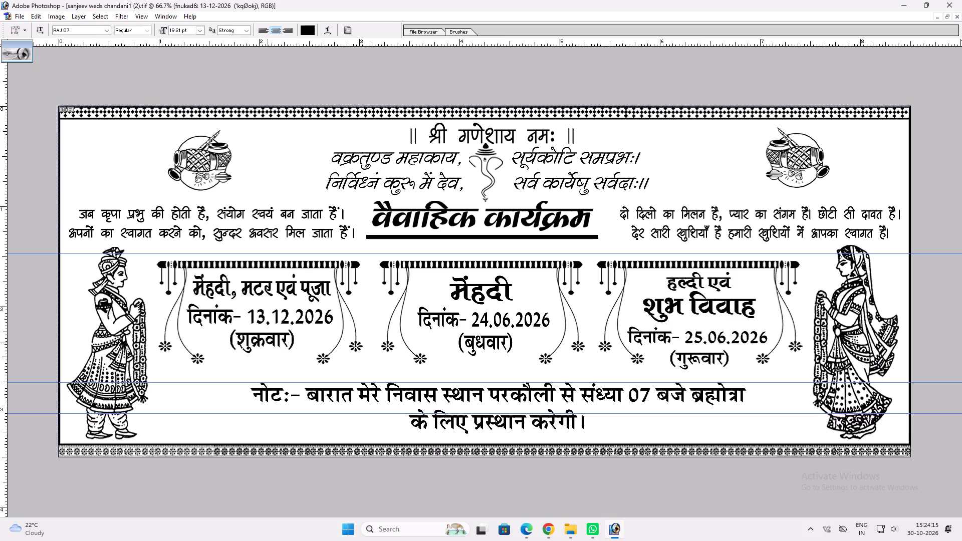
# Look up 13 December 2026 in the system calendar and set the first panel's weekday to रविवार.
pyautogui.click(917, 533)
pyautogui.scroll(-6, 875, 441)
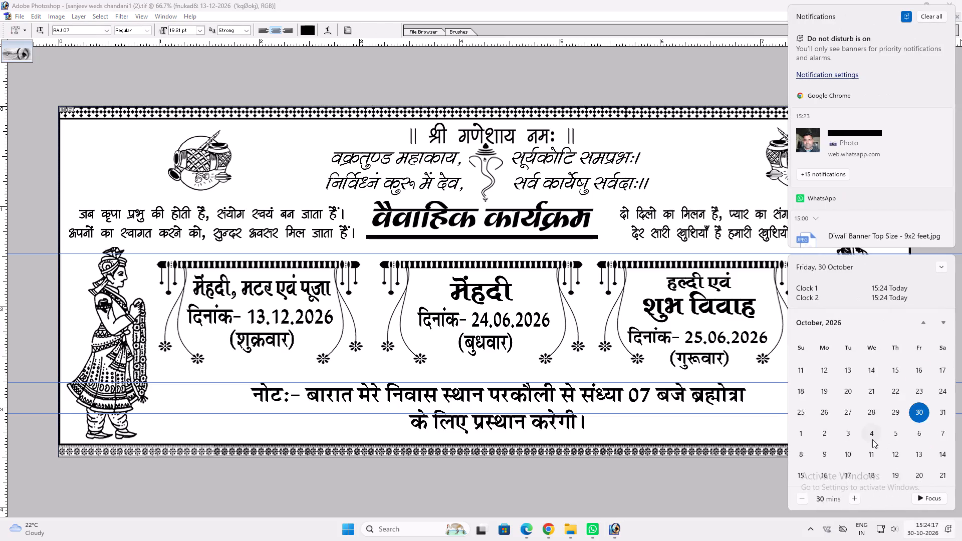
pyautogui.scroll(-7, 870, 439)
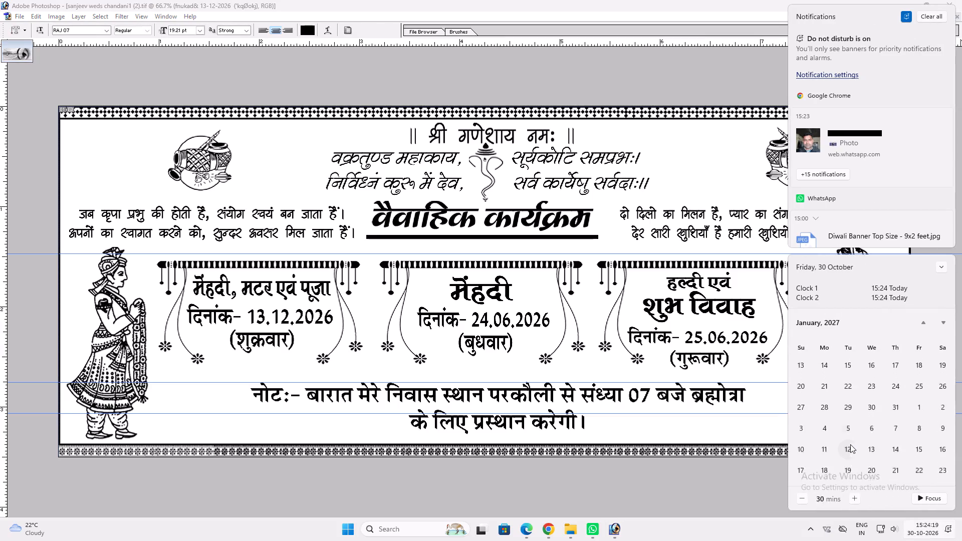
pyautogui.scroll(-3, 850, 444)
pyautogui.scroll(4, 850, 444)
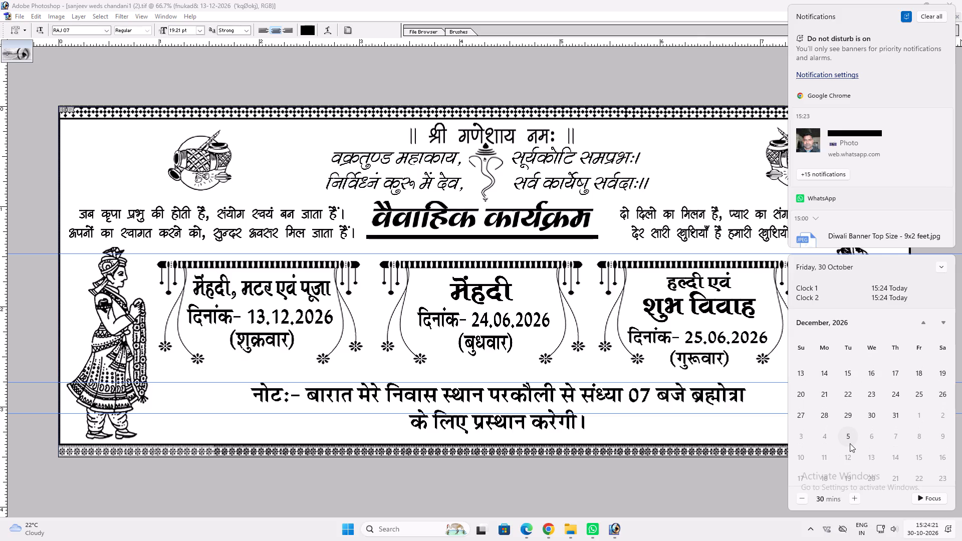
pyautogui.click(802, 375)
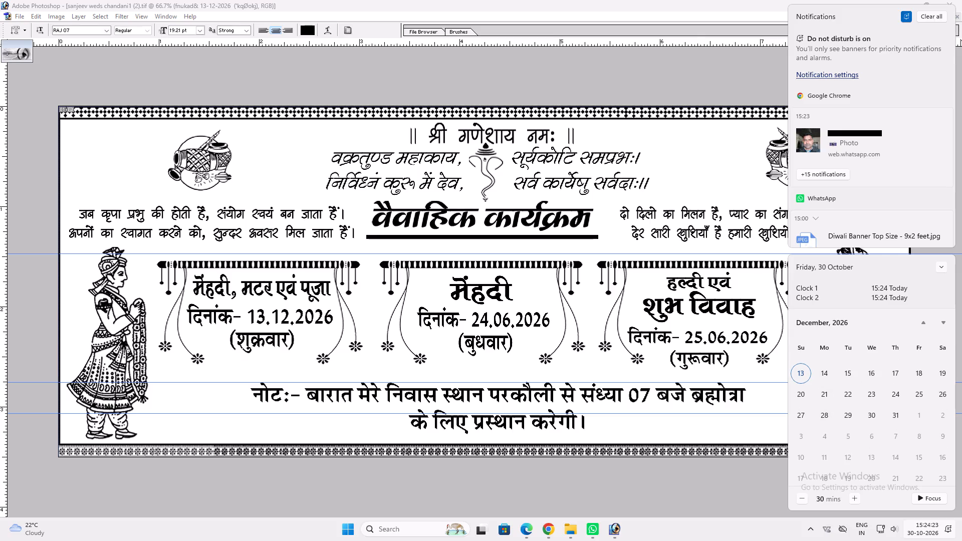
pyautogui.click(265, 337)
pyautogui.moveTo(265, 347); pyautogui.dragTo(236, 347)
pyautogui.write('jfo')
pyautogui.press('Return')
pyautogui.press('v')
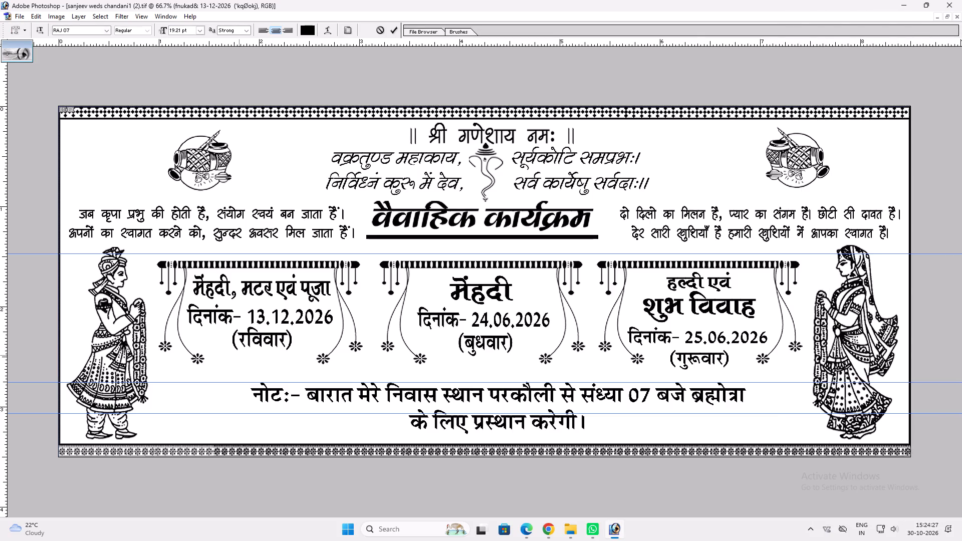
# Scale the first panel's मेंहदी, मटर एवं पूजा heading down to about 96.8%.
pyautogui.keyDown('ctrl'); pyautogui.click(277, 290); pyautogui.keyUp('ctrl')
pyautogui.keyDown('ctrl'); pyautogui.click(279, 288); pyautogui.keyUp('ctrl')
pyautogui.hotkey('ctrl', 't')
pyautogui.keyDown('shift'); pyautogui.click(329, 297); pyautogui.keyUp('shift')
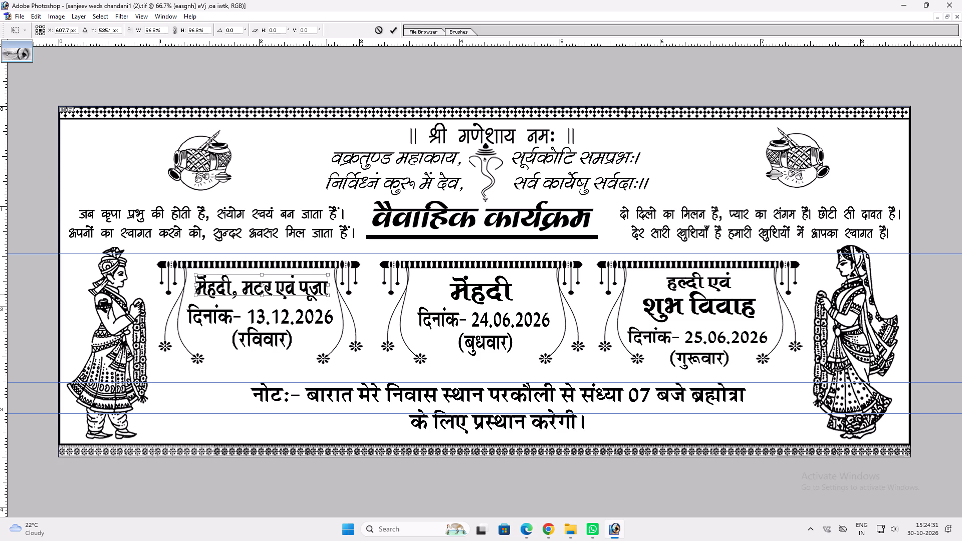
pyautogui.press('Return')
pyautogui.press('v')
# Delete the मेंहदी heading text from the middle event panel.
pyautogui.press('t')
pyautogui.click(480, 307)
pyautogui.hotkey('ctrl', 'a')
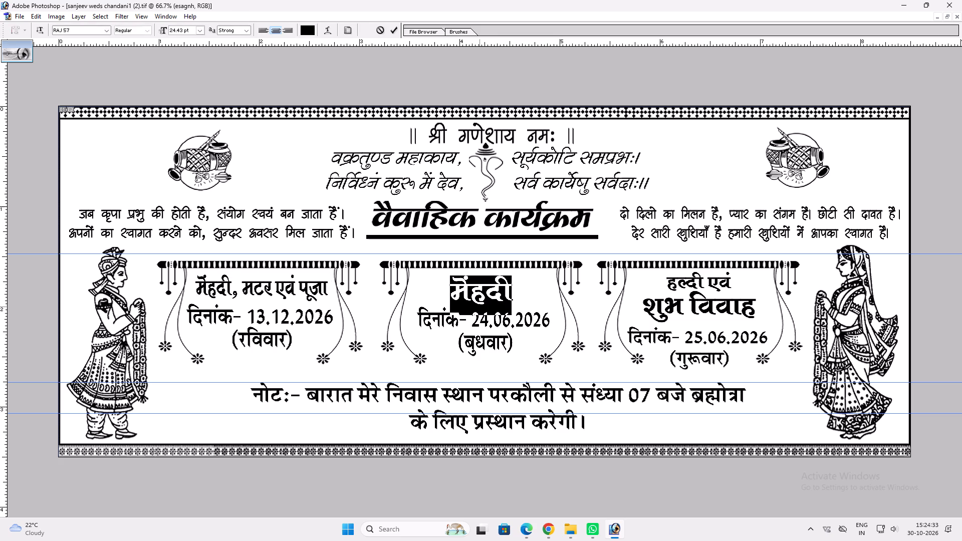
pyautogui.press('BackSpace')
pyautogui.press('Return')
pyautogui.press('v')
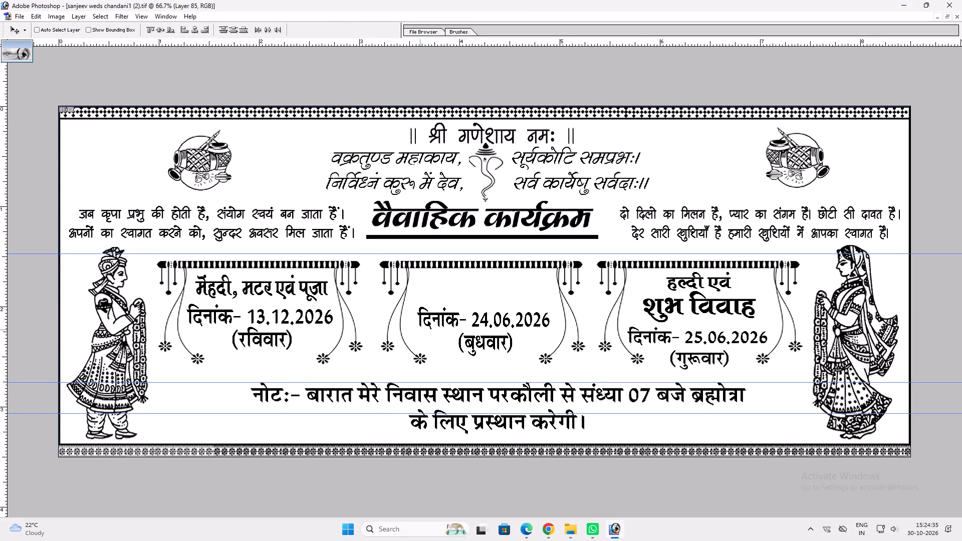
# Shift the middle panel's date and weekday text slightly left and down, and widen it within the garland frame.
pyautogui.keyDown('ctrl'); pyautogui.click(428, 324); pyautogui.keyUp('ctrl')
pyautogui.hotkey('ctrl', 't')
pyautogui.hotkey('shift', 'Return')
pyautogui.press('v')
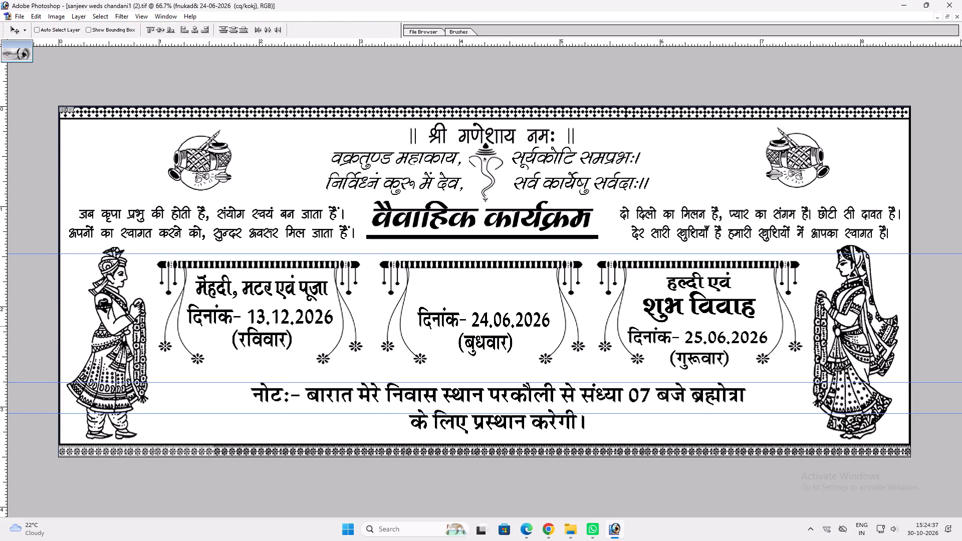
pyautogui.keyDown('ctrl'); pyautogui.keyDown('shift'); pyautogui.rightClick(428, 325); pyautogui.keyUp('shift'); pyautogui.keyUp('ctrl')
pyautogui.keyDown('ctrl'); pyautogui.keyDown('shift'); pyautogui.click(440, 331); pyautogui.keyUp('shift'); pyautogui.keyUp('ctrl')
pyautogui.moveTo(443, 331); pyautogui.dragTo(434, 333)
pyautogui.hotkey('ctrl', 't')
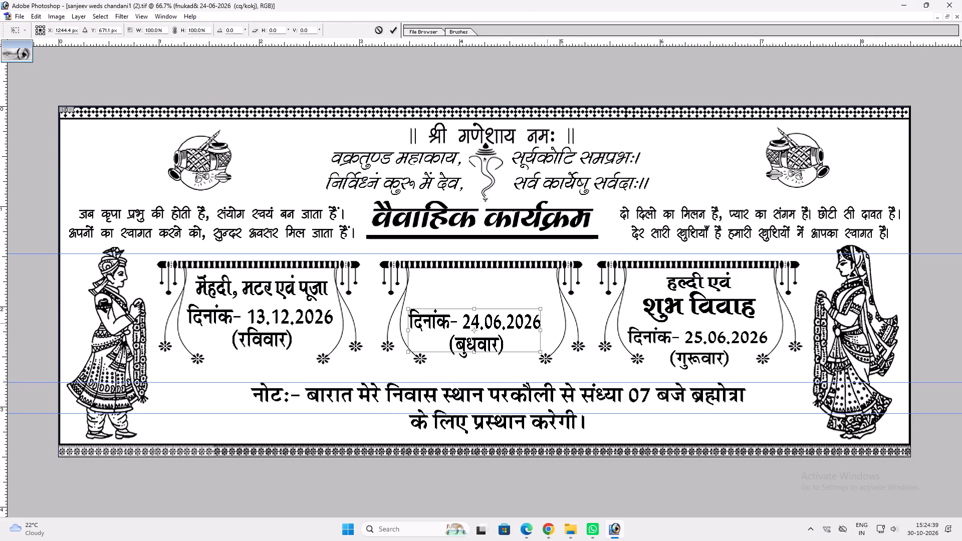
pyautogui.keyDown('shift'); pyautogui.click(547, 323); pyautogui.keyUp('shift')
pyautogui.keyDown('shift'); pyautogui.moveTo(544, 324); pyautogui.dragTo(556, 324); pyautogui.keyUp('shift')
pyautogui.hotkey('shift', 'Return')
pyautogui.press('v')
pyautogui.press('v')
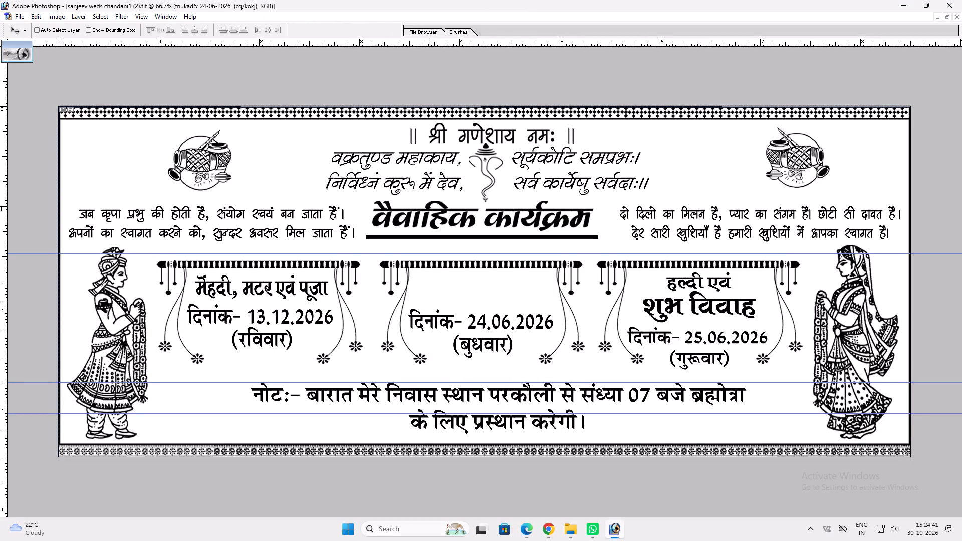
# Place a copy of the first panel's heading above the date in the middle event panel.
pyautogui.keyDown('ctrl'); pyautogui.doubleClick(320, 283); pyautogui.keyUp('ctrl')
pyautogui.keyDown('alt'); pyautogui.moveTo(319, 283); pyautogui.dragTo(334, 286); pyautogui.keyUp('alt')
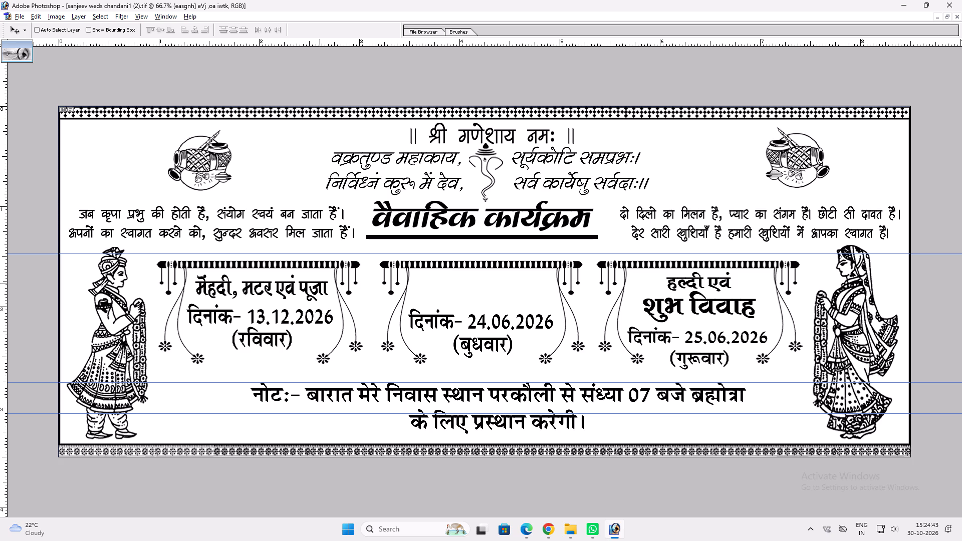
pyautogui.keyDown('alt'); pyautogui.moveTo(334, 286); pyautogui.dragTo(540, 296); pyautogui.keyUp('alt')
# Replace the copied heading text in the middle event panel with हल्दी, प्रीतिभोज.
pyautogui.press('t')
pyautogui.click(486, 302)
pyautogui.hotkey('ctrl', 'a')
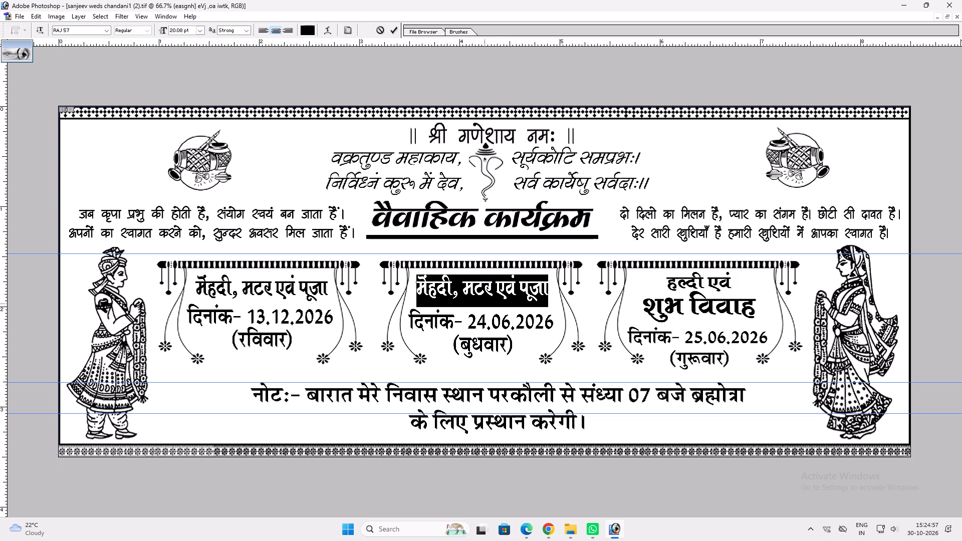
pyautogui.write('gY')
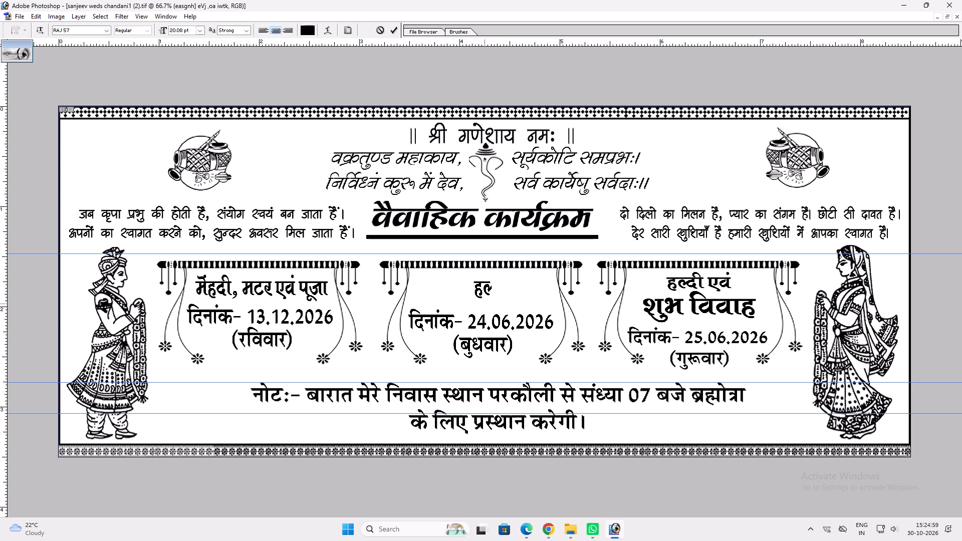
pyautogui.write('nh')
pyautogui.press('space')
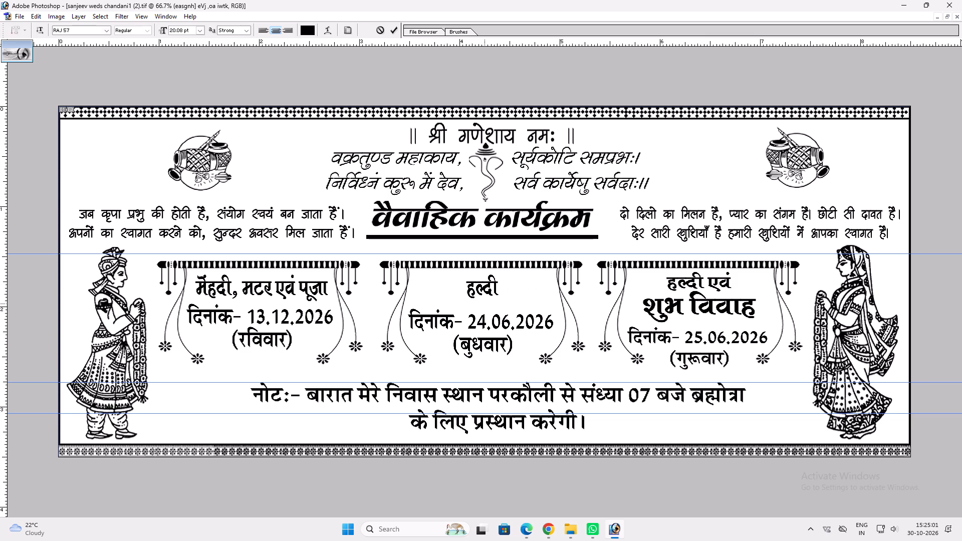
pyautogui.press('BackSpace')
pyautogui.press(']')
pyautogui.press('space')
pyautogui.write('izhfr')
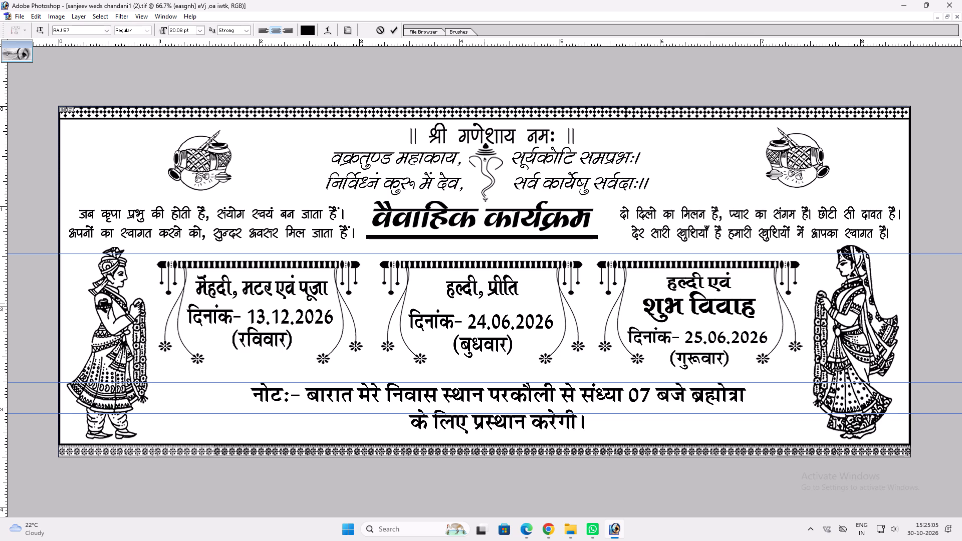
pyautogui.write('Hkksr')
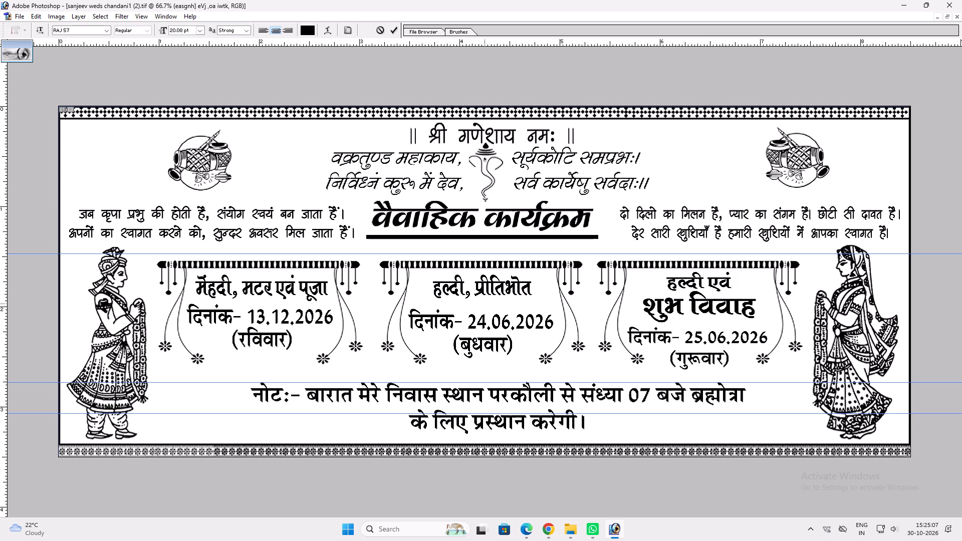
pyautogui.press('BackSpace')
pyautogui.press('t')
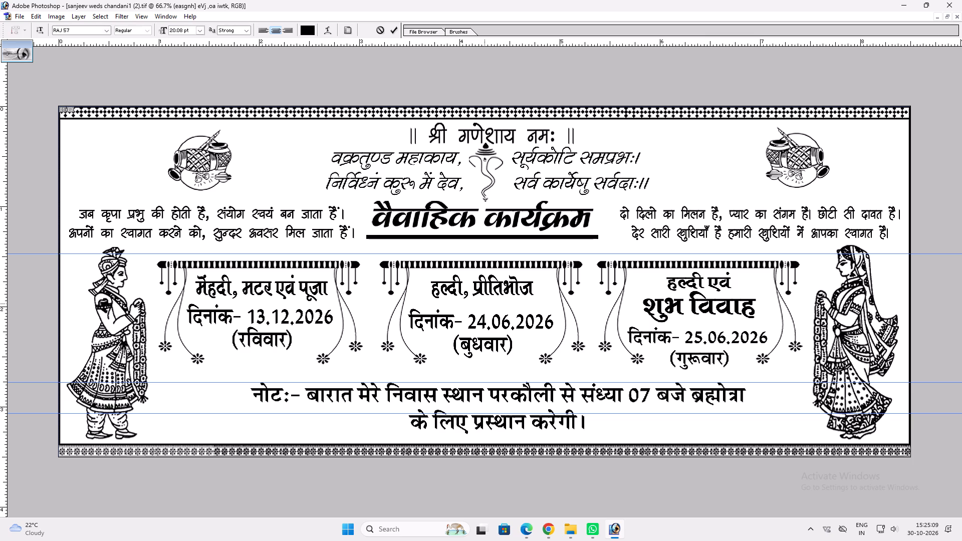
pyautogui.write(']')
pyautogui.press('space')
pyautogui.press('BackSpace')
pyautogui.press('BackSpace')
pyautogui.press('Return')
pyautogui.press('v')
# Widen the हल्दी, प्रीतिभोज heading to about 127.4% and stretch it slightly taller.
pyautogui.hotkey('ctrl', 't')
pyautogui.keyDown('alt'); pyautogui.keyDown('shift'); pyautogui.moveTo(534, 288); pyautogui.dragTo(548, 288); pyautogui.keyUp('shift'); pyautogui.keyUp('alt')
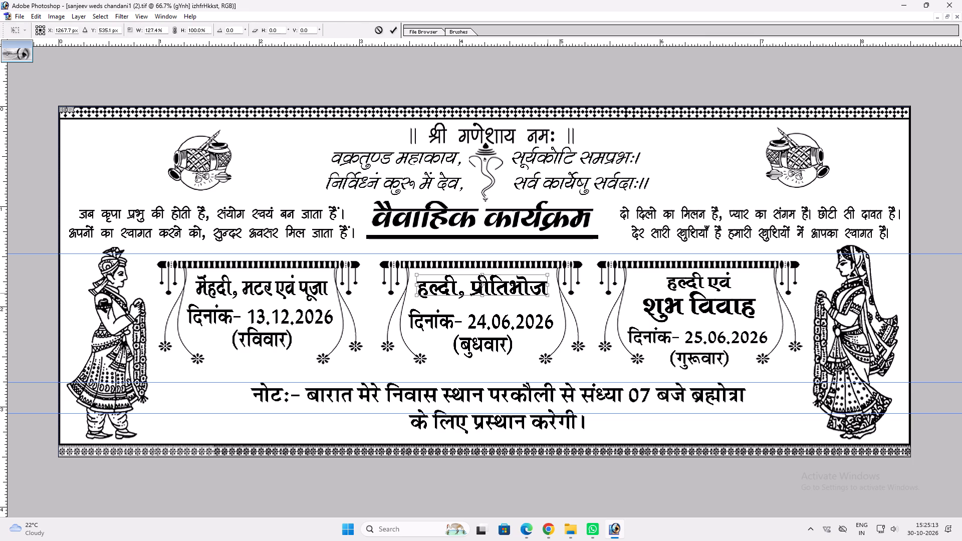
pyautogui.keyDown('shift'); pyautogui.click(548, 294); pyautogui.keyUp('shift')
pyautogui.keyDown('shift'); pyautogui.click(542, 296); pyautogui.keyUp('shift')
pyautogui.hotkey('shift', 'Return')
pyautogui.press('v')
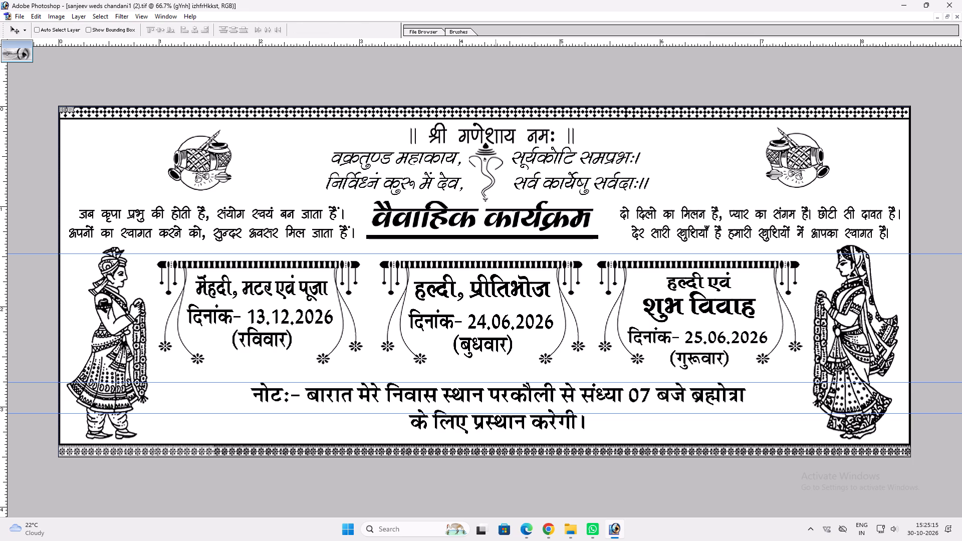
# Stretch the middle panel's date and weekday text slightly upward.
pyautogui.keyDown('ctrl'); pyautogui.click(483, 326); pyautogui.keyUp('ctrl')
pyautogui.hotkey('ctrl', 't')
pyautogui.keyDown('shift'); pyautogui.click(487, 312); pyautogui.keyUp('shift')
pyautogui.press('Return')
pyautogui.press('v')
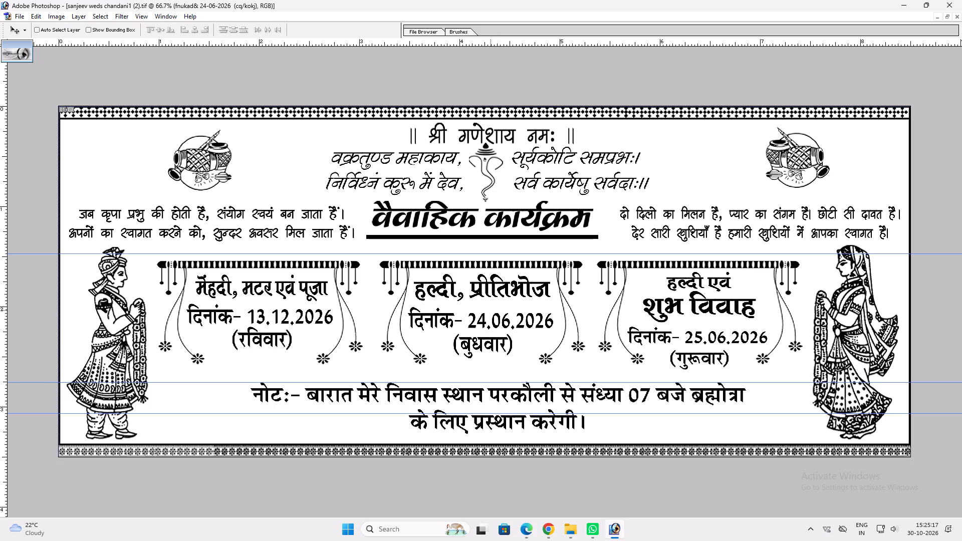
# Delete the date and weekday text from the middle event panel.
pyautogui.click(487, 319)
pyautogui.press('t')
pyautogui.click(486, 337)
pyautogui.hotkey('ctrl', 'a')
pyautogui.press('BackSpace')
pyautogui.press('Return')
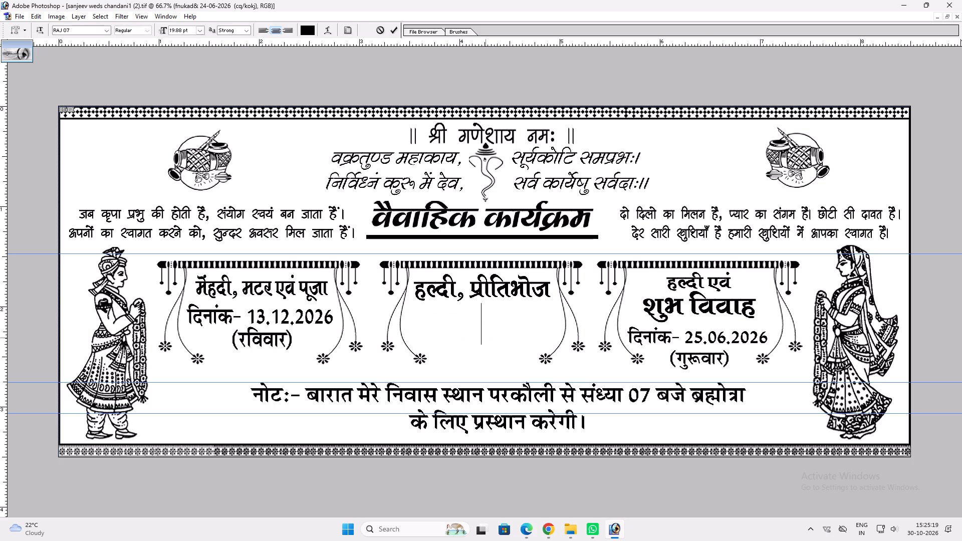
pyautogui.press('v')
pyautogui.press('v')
# Place a copy of the first panel's date and weekday text below the हल्दी, प्रीतिभोज heading in the middle panel.
pyautogui.keyDown('ctrl'); pyautogui.click(283, 323); pyautogui.keyUp('ctrl')
pyautogui.keyDown('alt'); pyautogui.moveTo(284, 323); pyautogui.dragTo(451, 321); pyautogui.keyUp('alt')
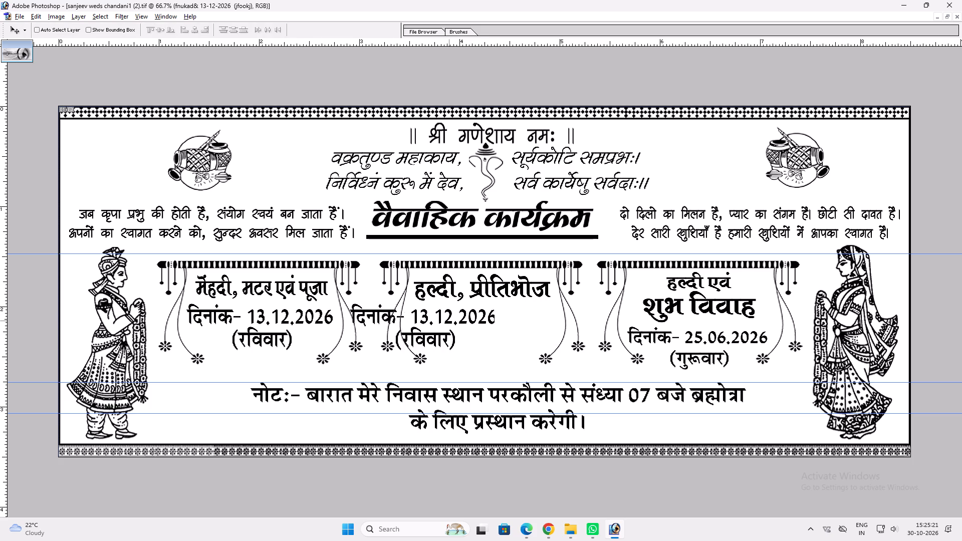
pyautogui.keyDown('alt'); pyautogui.moveTo(451, 321); pyautogui.dragTo(508, 320); pyautogui.keyUp('alt')
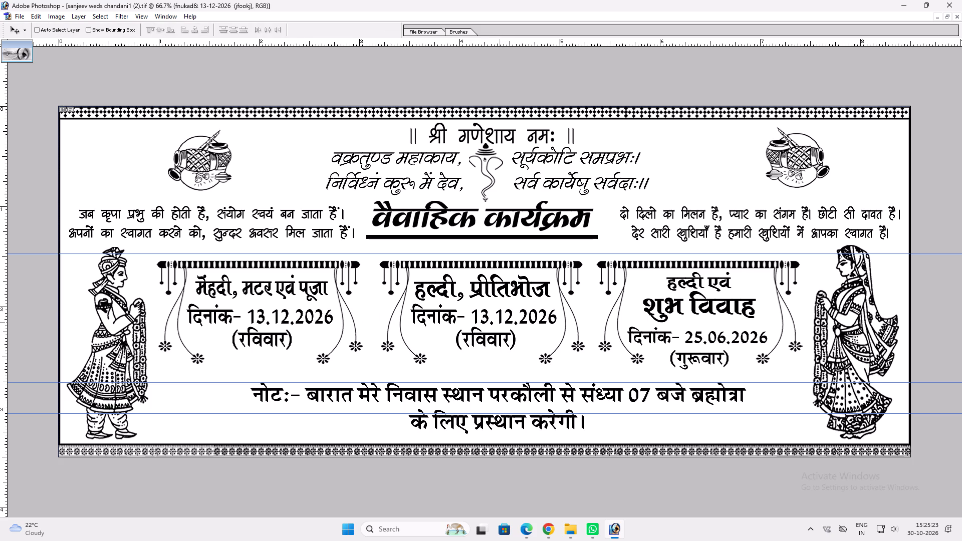
# Change the middle panel's copied date to 14.12.2026 and its weekday to सोमवार.
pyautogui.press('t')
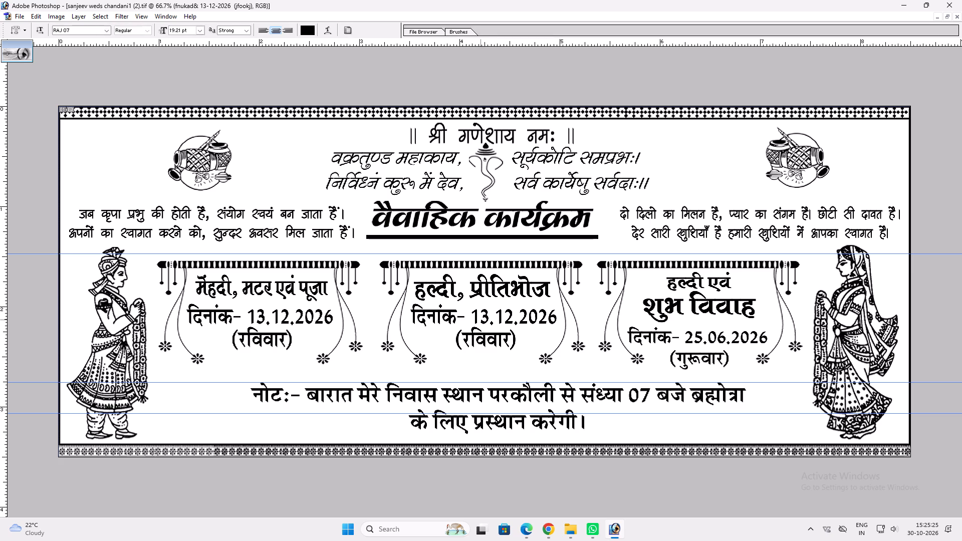
pyautogui.click(483, 319)
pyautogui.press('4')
pyautogui.press('Return')
pyautogui.moveTo(484, 340); pyautogui.dragTo(480, 342)
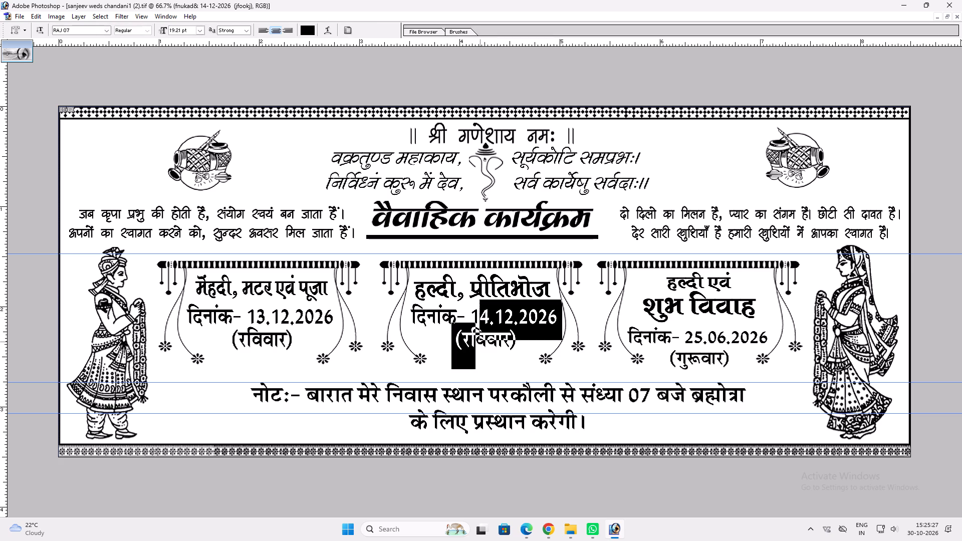
pyautogui.moveTo(480, 342); pyautogui.dragTo(474, 344)
pyautogui.click(483, 345)
pyautogui.moveTo(485, 345); pyautogui.dragTo(466, 348)
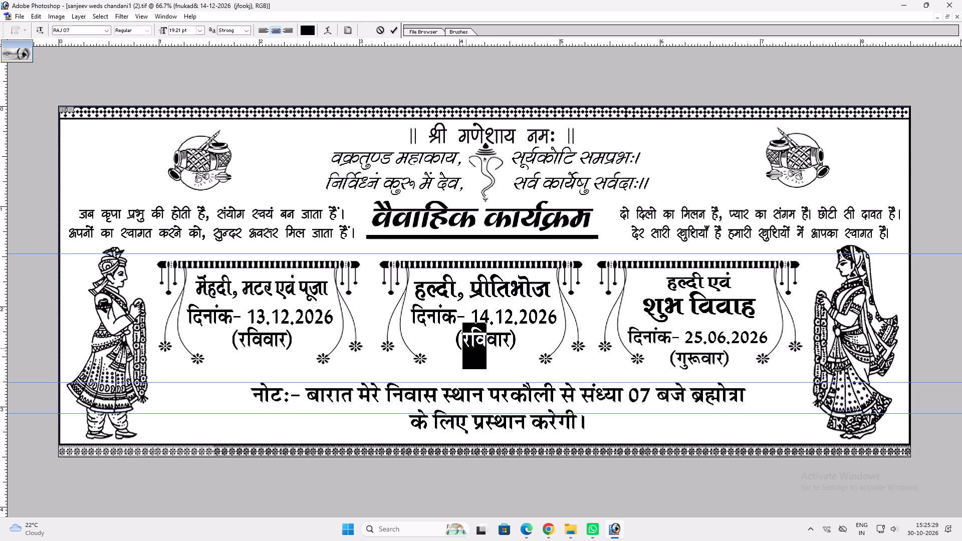
pyautogui.moveTo(466, 348); pyautogui.dragTo(465, 349)
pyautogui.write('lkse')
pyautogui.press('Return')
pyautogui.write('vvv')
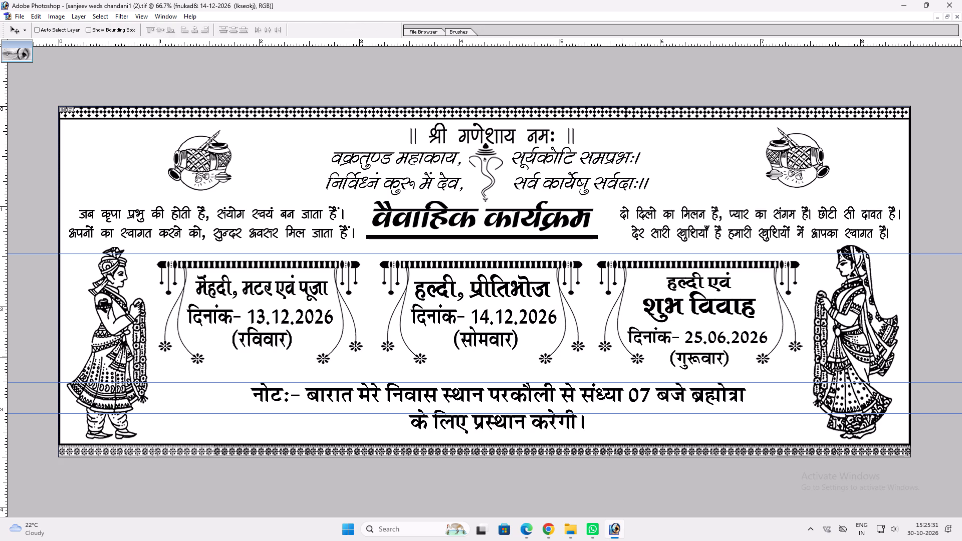
# Delete the हल्दी एवं line from the third event panel.
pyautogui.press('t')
pyautogui.click(682, 286)
pyautogui.hotkey('ctrl', 'a')
pyautogui.press('BackSpace')
pyautogui.press('Return')
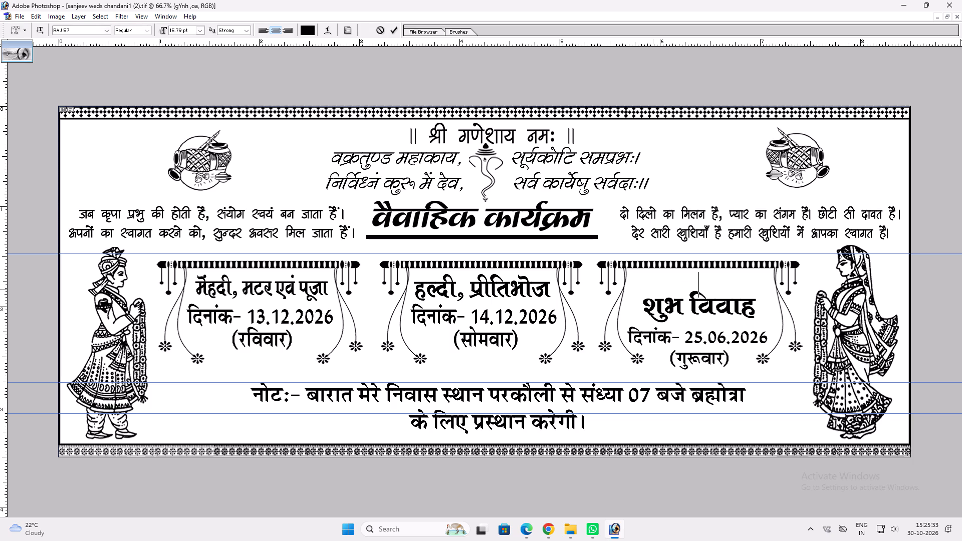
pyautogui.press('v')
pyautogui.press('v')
# Move the शुभ विवाह heading up toward the top of the third panel's garland frame.
pyautogui.keyDown('ctrl'); pyautogui.click(672, 307); pyautogui.keyUp('ctrl')
pyautogui.moveTo(672, 307); pyautogui.dragTo(673, 297)
pyautogui.hotkey('ctrl', 'z')
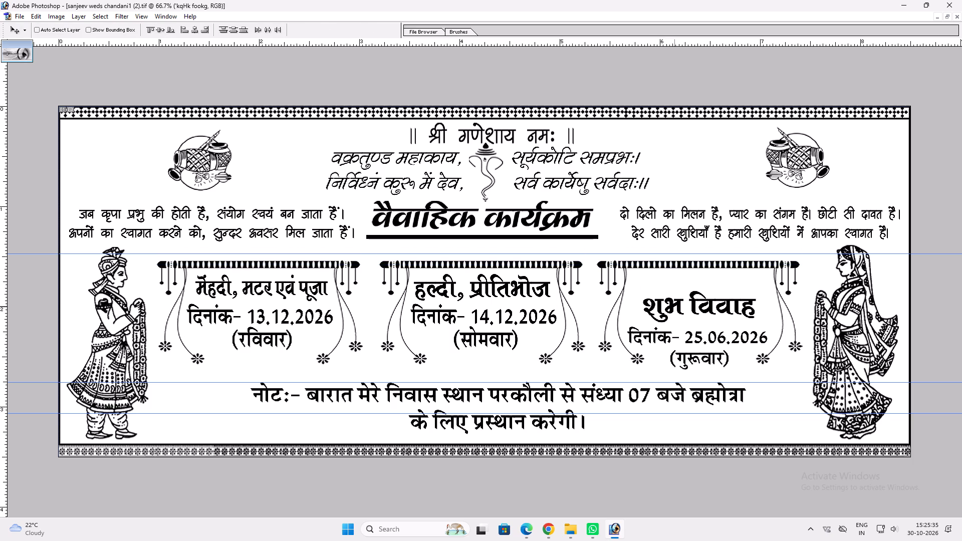
pyautogui.keyDown('ctrl'); pyautogui.keyDown('shift'); pyautogui.rightClick(673, 306); pyautogui.keyUp('shift'); pyautogui.keyUp('ctrl')
pyautogui.keyDown('ctrl'); pyautogui.keyDown('shift'); pyautogui.click(680, 309); pyautogui.keyUp('shift'); pyautogui.keyUp('ctrl')
pyautogui.keyDown('shift'); pyautogui.moveTo(680, 310); pyautogui.dragTo(677, 294); pyautogui.keyUp('shift')
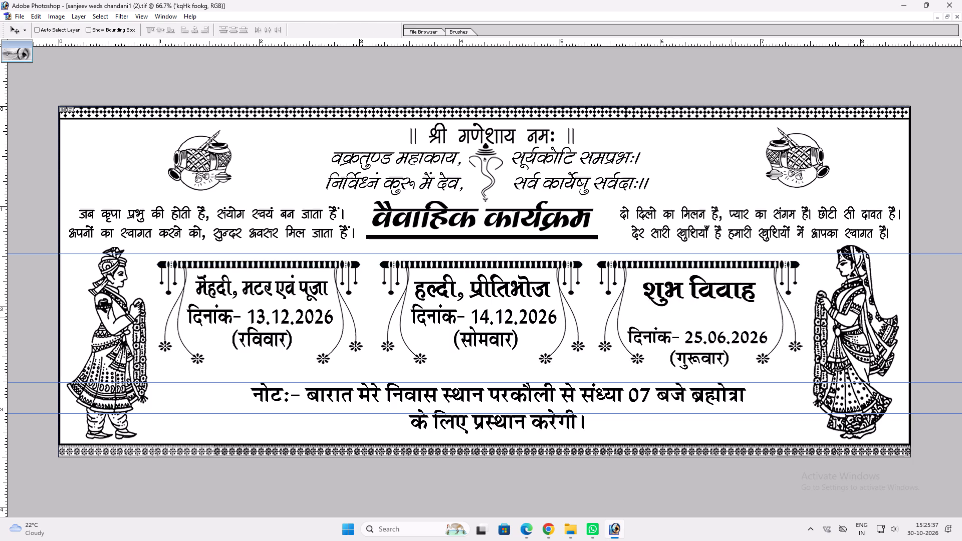
# Enlarge the शुभ विवाह heading in both width and height to fill the top of its garland frame.
pyautogui.hotkey('ctrl', 't')
pyautogui.keyDown('alt'); pyautogui.keyDown('shift'); pyautogui.moveTo(757, 301); pyautogui.dragTo(766, 301); pyautogui.keyUp('shift'); pyautogui.keyUp('alt')
pyautogui.keyDown('alt'); pyautogui.keyDown('shift'); pyautogui.moveTo(755, 301); pyautogui.dragTo(747, 303); pyautogui.keyUp('shift'); pyautogui.keyUp('alt')
pyautogui.hotkey('alt', 'shift', 'Return')
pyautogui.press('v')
pyautogui.press('Return')
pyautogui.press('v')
pyautogui.keyDown('shift'); pyautogui.click(670, 299); pyautogui.keyUp('shift')
pyautogui.hotkey('ctrl', 't')
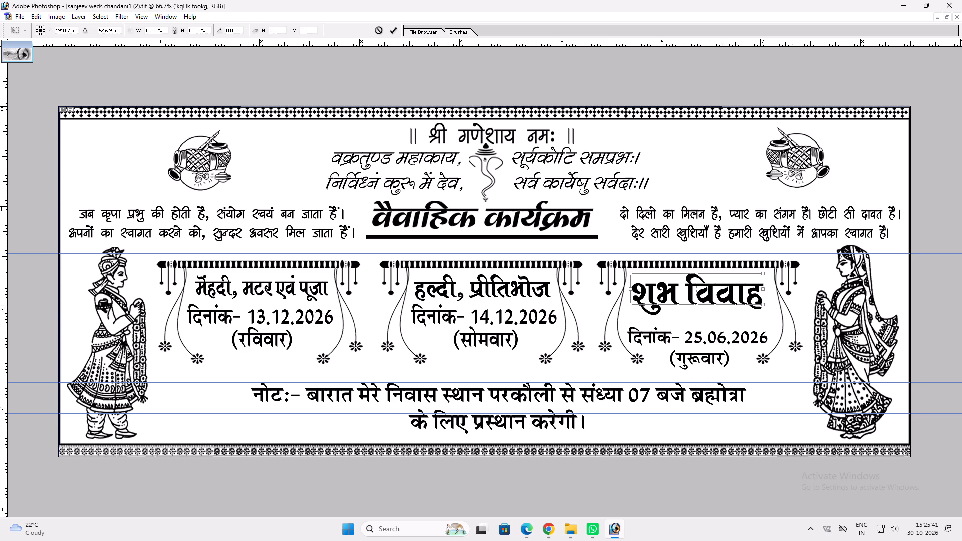
pyautogui.keyDown('ctrl'); pyautogui.keyDown('shift'); pyautogui.moveTo(720, 306); pyautogui.dragTo(718, 311); pyautogui.keyUp('shift'); pyautogui.keyUp('ctrl')
pyautogui.hotkey('shift', 'Return')
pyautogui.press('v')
pyautogui.click(688, 305)
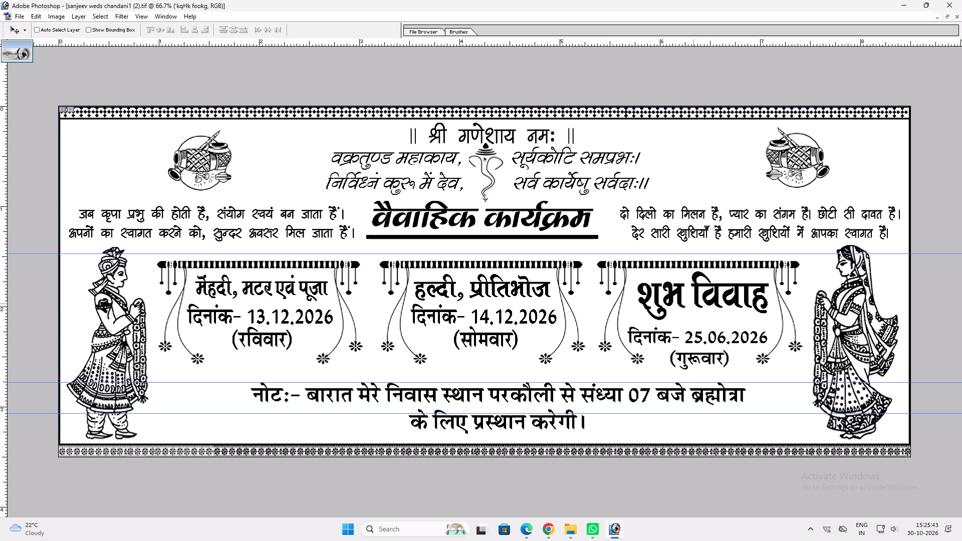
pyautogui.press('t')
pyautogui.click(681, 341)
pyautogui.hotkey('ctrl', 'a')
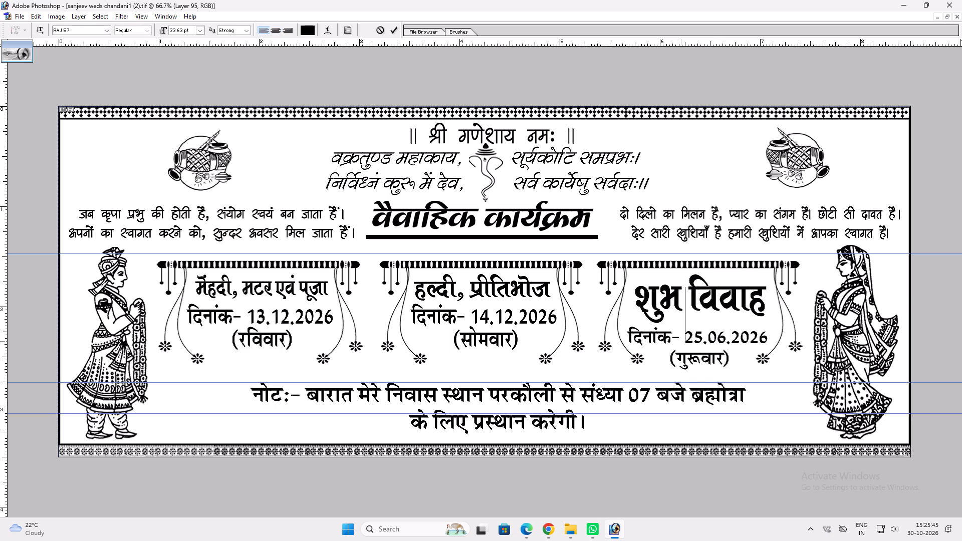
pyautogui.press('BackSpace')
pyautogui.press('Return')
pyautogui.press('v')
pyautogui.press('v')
# Delete the date and weekday text from the third event panel.
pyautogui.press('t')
pyautogui.click(688, 364)
pyautogui.hotkey('ctrl', 'a')
pyautogui.press('BackSpace')
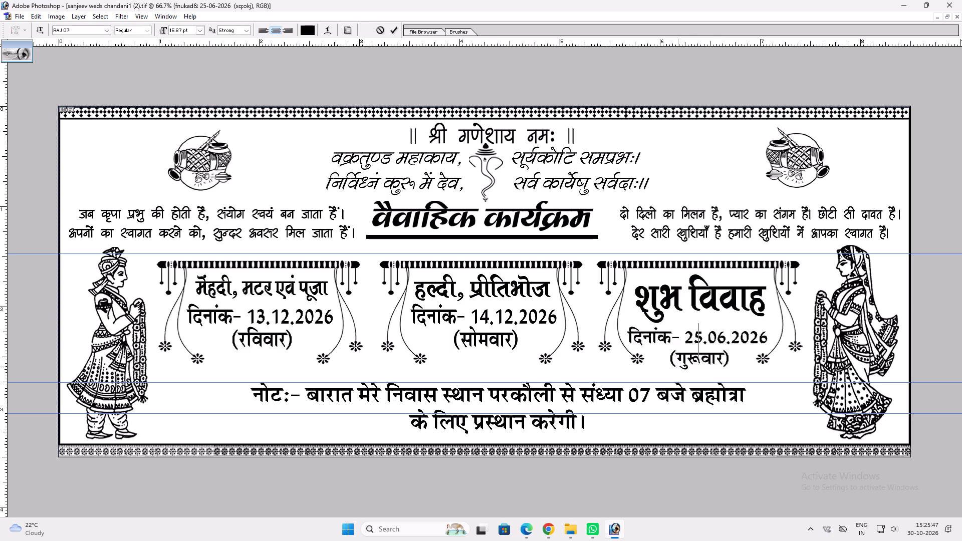
pyautogui.press('Return')
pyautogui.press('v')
# Trim the height of the शुभ विवाह heading slightly from its upper edge.
pyautogui.keyDown('ctrl'); pyautogui.doubleClick(672, 296); pyautogui.keyUp('ctrl')
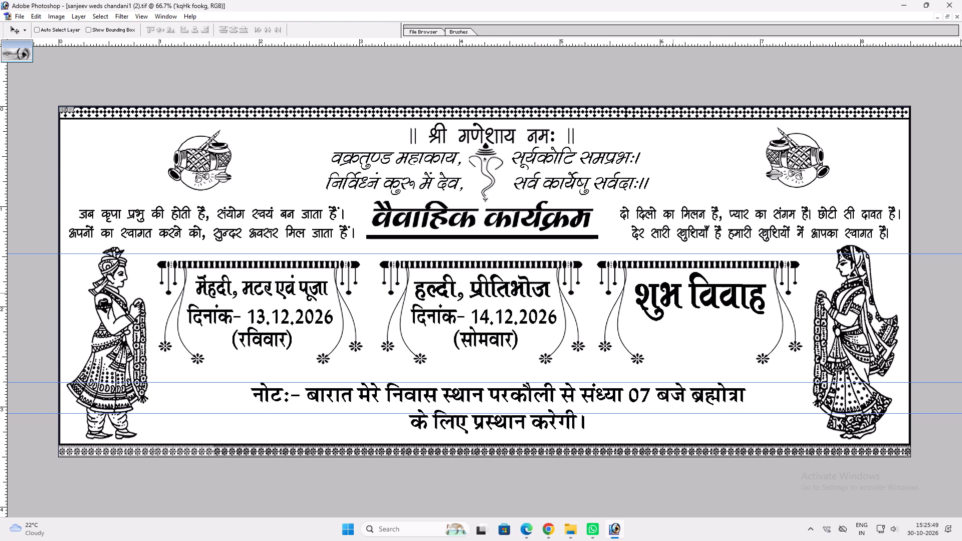
pyautogui.hotkey('ctrl', 't')
pyautogui.keyDown('alt'); pyautogui.keyDown('shift'); pyautogui.moveTo(711, 272); pyautogui.dragTo(706, 273); pyautogui.keyUp('shift'); pyautogui.keyUp('alt')
pyautogui.hotkey('shift', 'Return')
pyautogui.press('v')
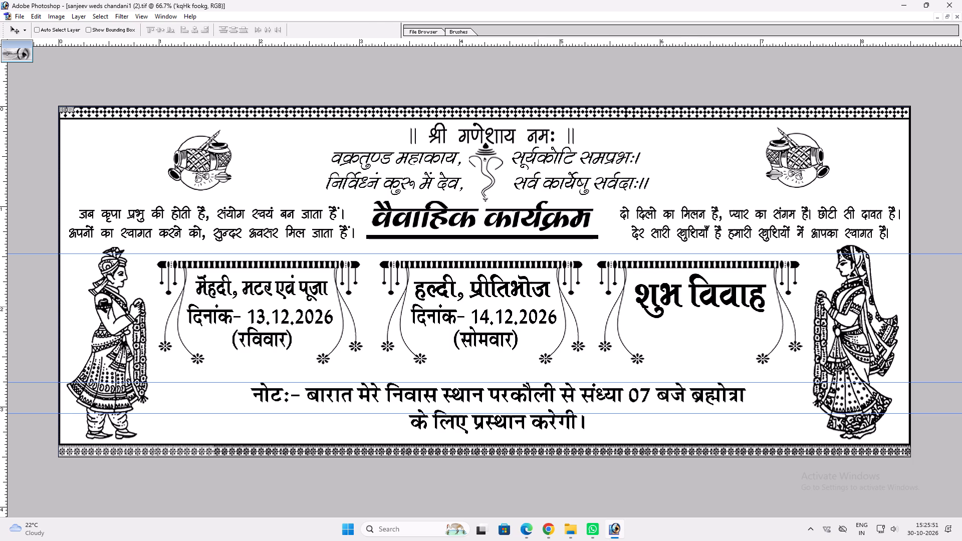
# Place a copy of the middle panel's date and weekday text below the शुभ विवाह heading in the third panel.
pyautogui.keyDown('ctrl'); pyautogui.click(522, 321); pyautogui.keyUp('ctrl')
pyautogui.keyDown('alt'); pyautogui.moveTo(522, 322); pyautogui.dragTo(729, 340); pyautogui.keyUp('alt')
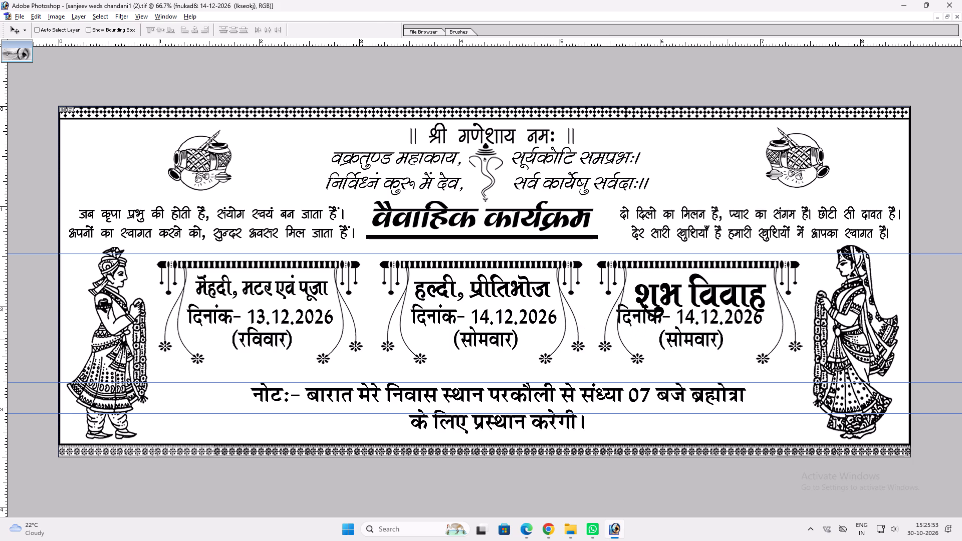
pyautogui.keyDown('alt'); pyautogui.moveTo(729, 340); pyautogui.dragTo(732, 340); pyautogui.keyUp('alt')
pyautogui.moveTo(728, 340); pyautogui.dragTo(730, 347)
# Reduce the height of the शुभ विवाह heading and nudge it up to clear the date line below.
pyautogui.keyDown('ctrl'); pyautogui.click(711, 302); pyautogui.keyUp('ctrl')
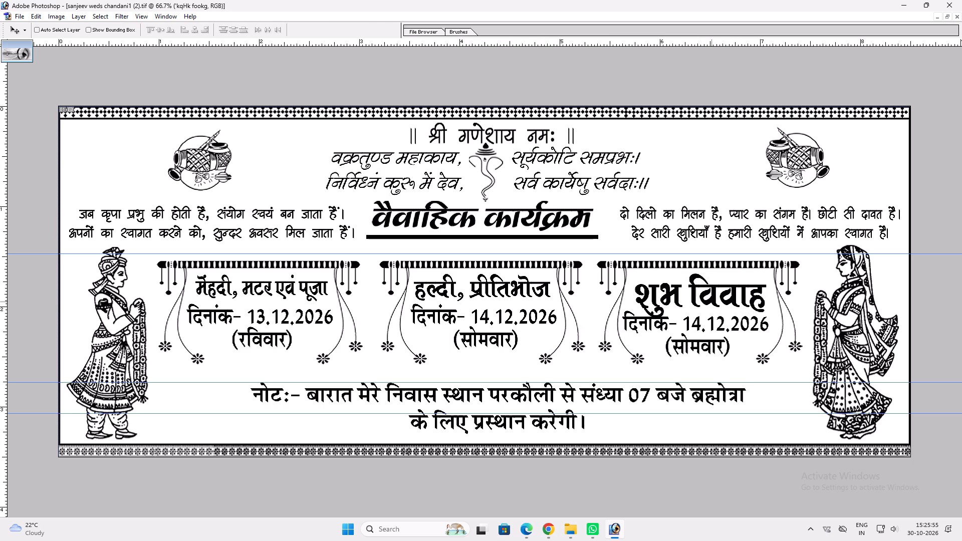
pyautogui.hotkey('ctrl', 't')
pyautogui.keyDown('shift'); pyautogui.moveTo(717, 307); pyautogui.dragTo(721, 302); pyautogui.keyUp('shift')
pyautogui.hotkey('shift', 'Return')
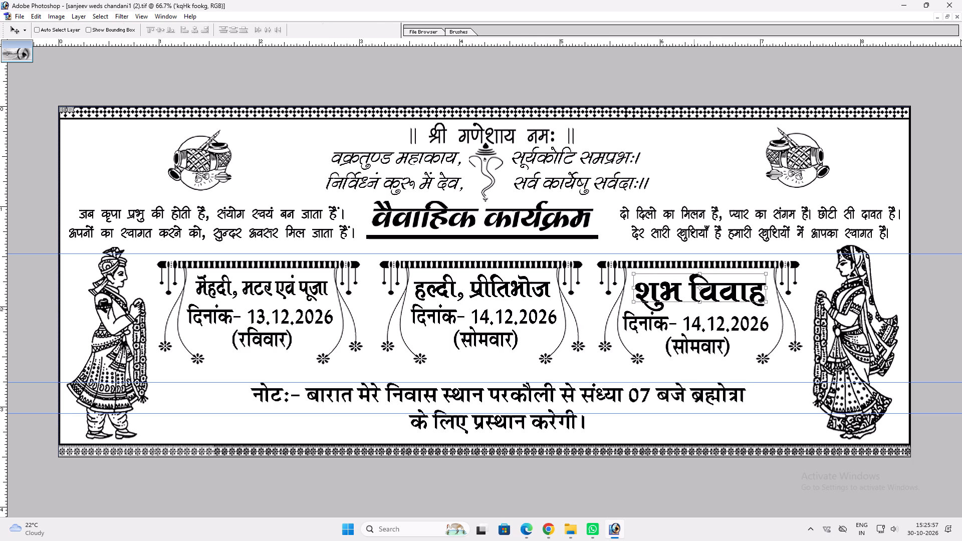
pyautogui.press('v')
pyautogui.press('Up')
pyautogui.press('Up')
pyautogui.press('Up')
pyautogui.press('Up')
pyautogui.press('Up')
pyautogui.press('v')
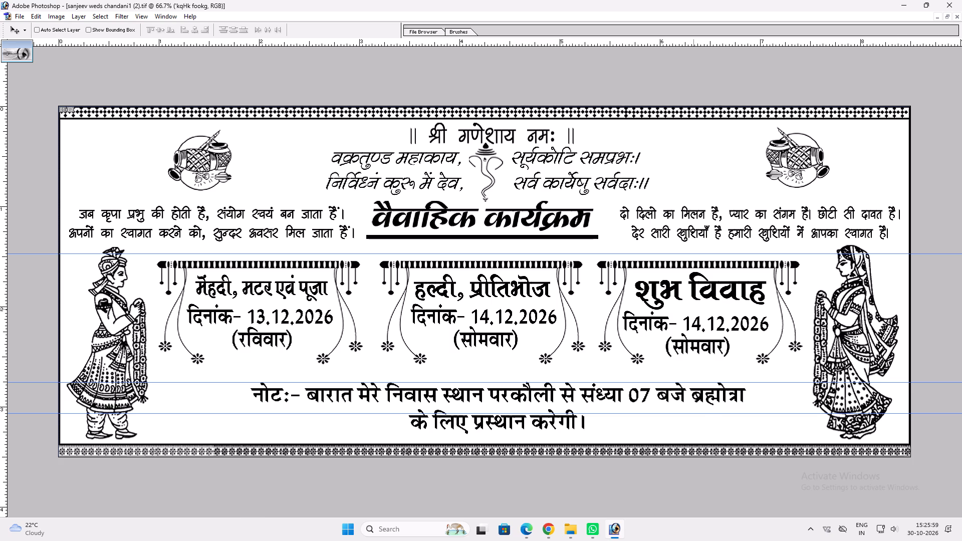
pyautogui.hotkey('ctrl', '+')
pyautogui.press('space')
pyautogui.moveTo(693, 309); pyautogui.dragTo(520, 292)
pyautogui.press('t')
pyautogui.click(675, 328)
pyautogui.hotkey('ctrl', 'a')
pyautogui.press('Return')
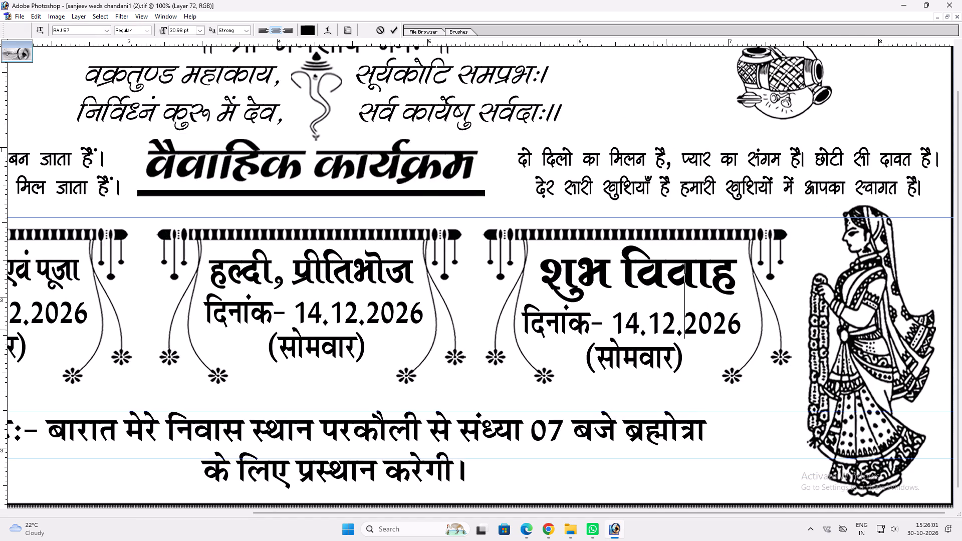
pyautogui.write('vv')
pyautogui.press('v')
# Widen the third panel's date and weekday text slightly and shift it a little to the right within the garland frame.
pyautogui.rightClick(651, 356)
pyautogui.click(667, 364)
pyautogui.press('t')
pyautogui.click(653, 360)
pyautogui.hotkey('ctrl', 'a')
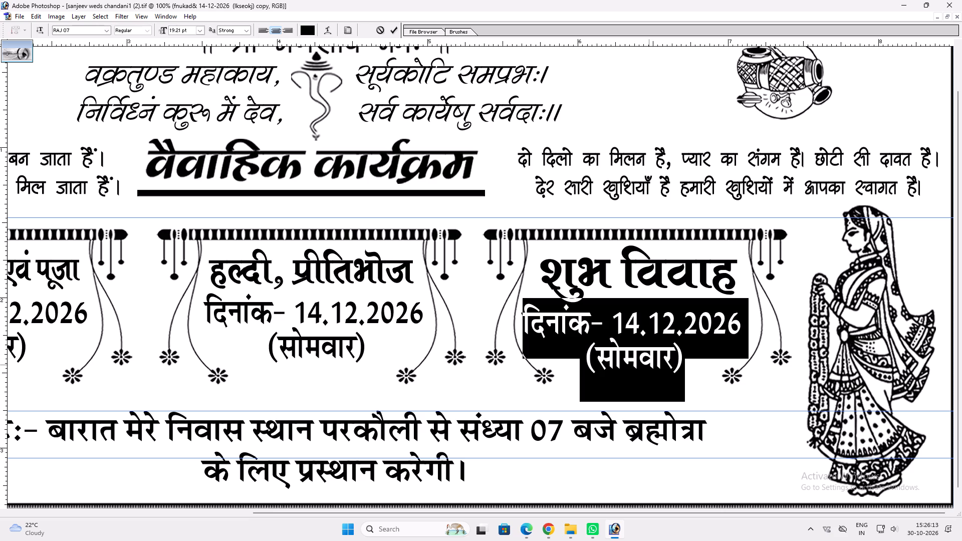
pyautogui.press('Return')
pyautogui.hotkey('ctrl', 't')
pyautogui.keyDown('shift'); pyautogui.moveTo(745, 324); pyautogui.dragTo(749, 322); pyautogui.keyUp('shift')
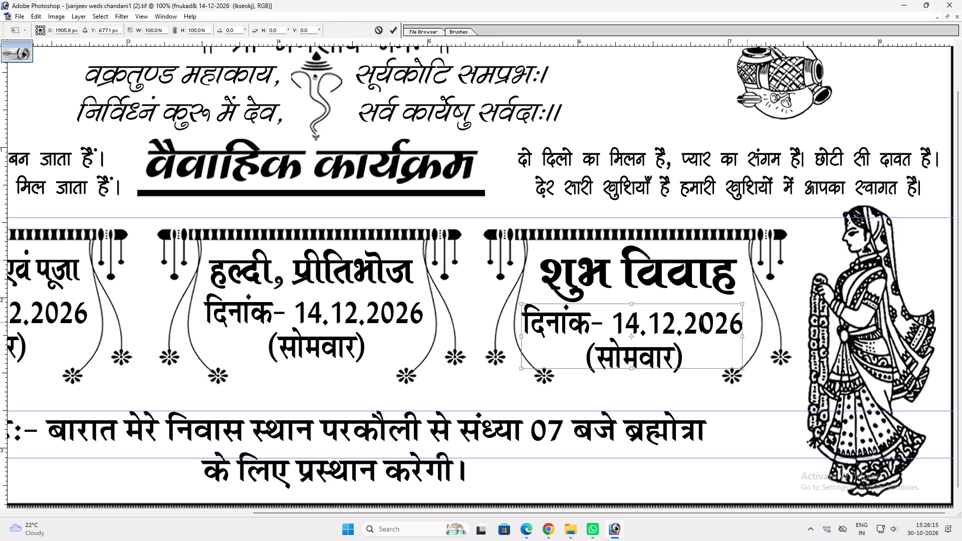
pyautogui.keyDown('shift'); pyautogui.moveTo(749, 322); pyautogui.dragTo(751, 322); pyautogui.keyUp('shift')
pyautogui.press('Return')
pyautogui.moveTo(718, 336); pyautogui.dragTo(724, 337)
pyautogui.press('Return')
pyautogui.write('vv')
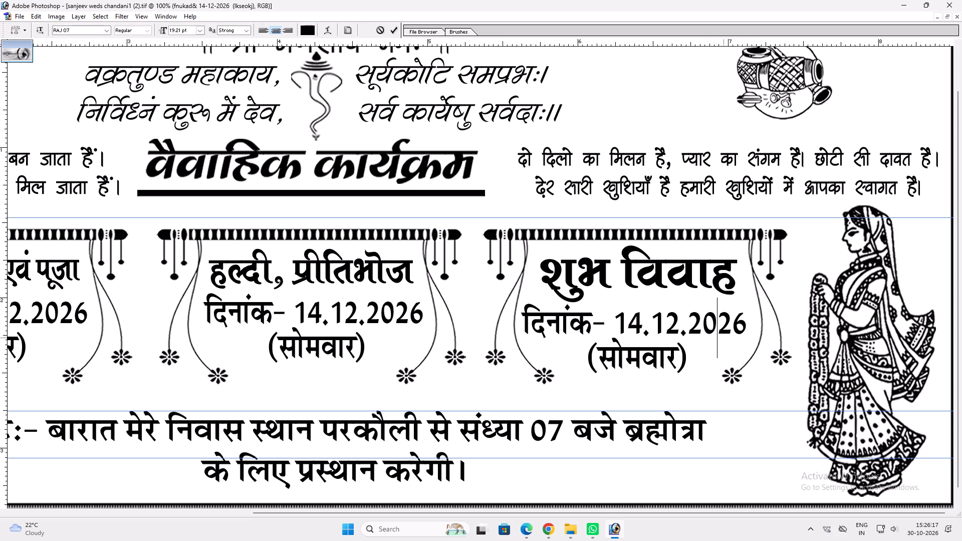
pyautogui.moveTo(701, 341); pyautogui.dragTo(708, 341)
# Fit the whole card in view to examine the three event panels together.
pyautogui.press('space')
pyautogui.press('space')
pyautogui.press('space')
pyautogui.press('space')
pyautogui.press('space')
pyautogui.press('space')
pyautogui.moveTo(626, 360); pyautogui.dragTo(631, 360, button='right')
pyautogui.click(652, 362)
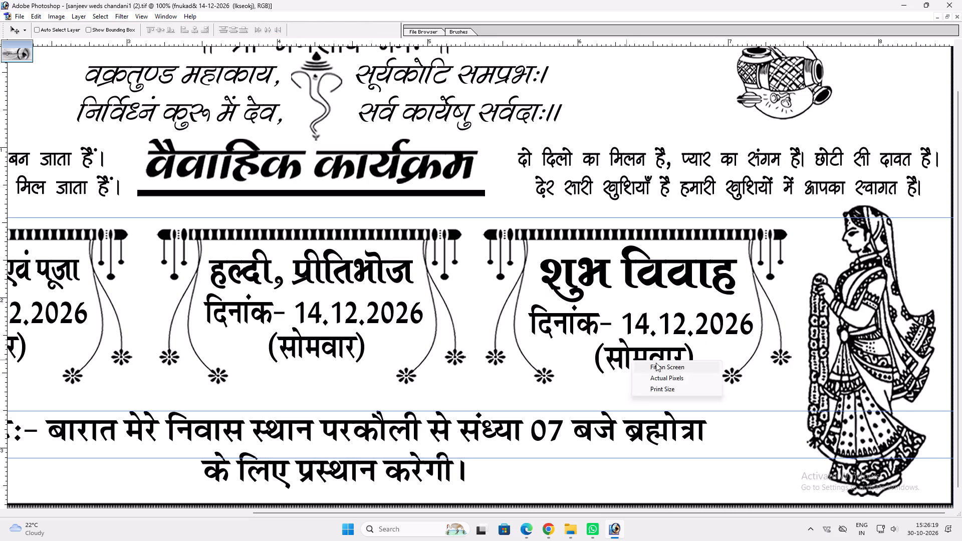
# Replace the बारात sentence after नोटः- at the bottom of the card with "समस्त कार्यक्रम मेरे निवास स्थान".
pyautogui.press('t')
pyautogui.moveTo(299, 403); pyautogui.dragTo(828, 434)
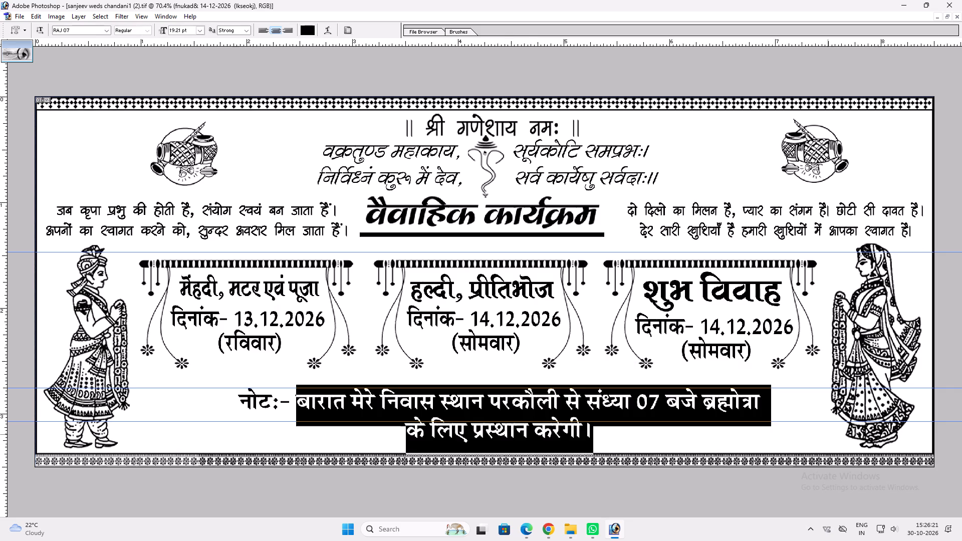
pyautogui.moveTo(828, 434); pyautogui.dragTo(828, 438)
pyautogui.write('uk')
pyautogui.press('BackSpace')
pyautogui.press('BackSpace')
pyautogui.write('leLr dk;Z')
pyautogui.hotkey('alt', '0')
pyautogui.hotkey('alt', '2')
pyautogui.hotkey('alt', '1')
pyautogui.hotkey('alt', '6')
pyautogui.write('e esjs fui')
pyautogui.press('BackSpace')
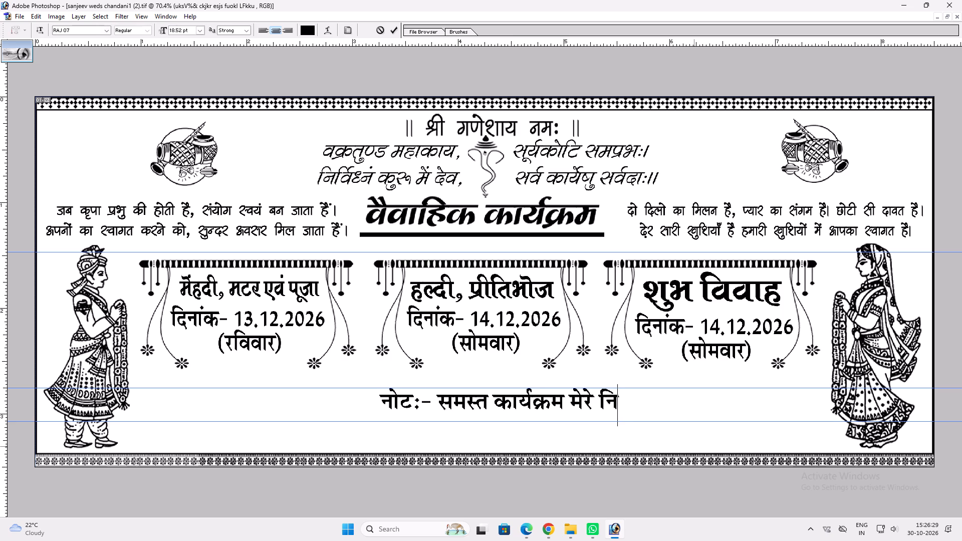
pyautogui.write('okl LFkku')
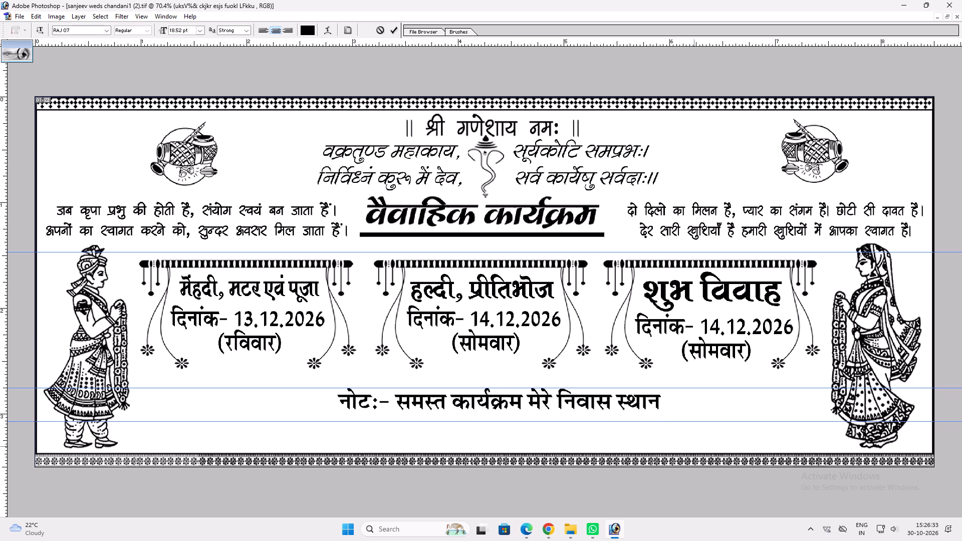
# Continue the note with "बिठौनी से" and add a second line reading "सम्पन्न होगी।".
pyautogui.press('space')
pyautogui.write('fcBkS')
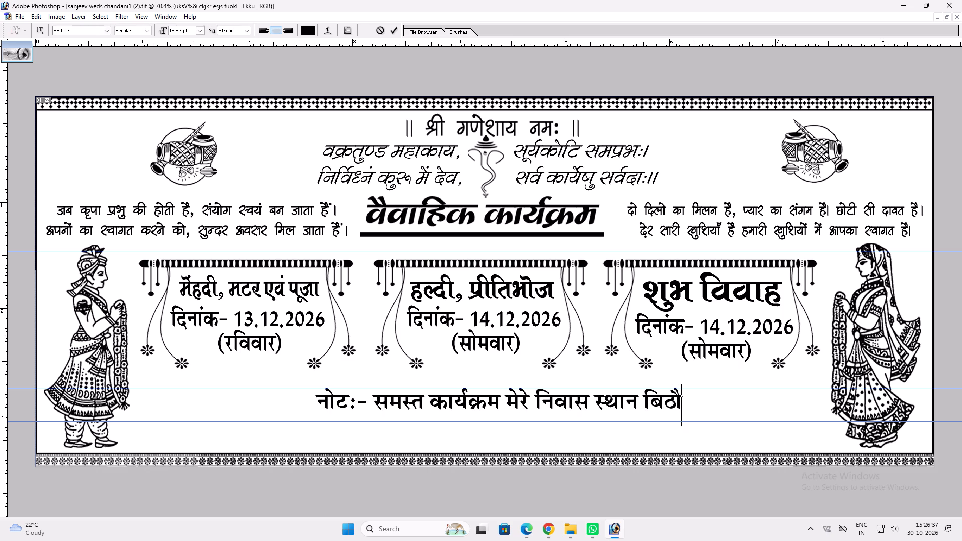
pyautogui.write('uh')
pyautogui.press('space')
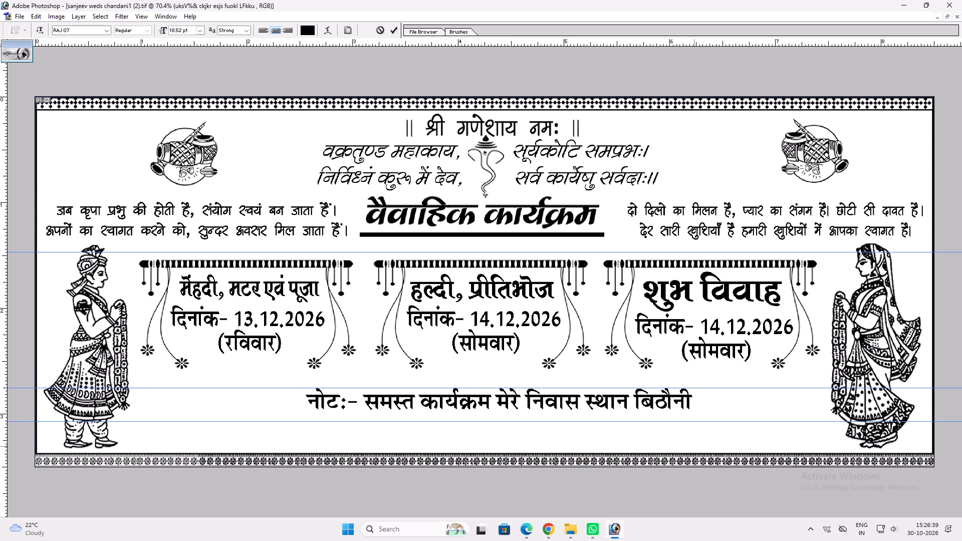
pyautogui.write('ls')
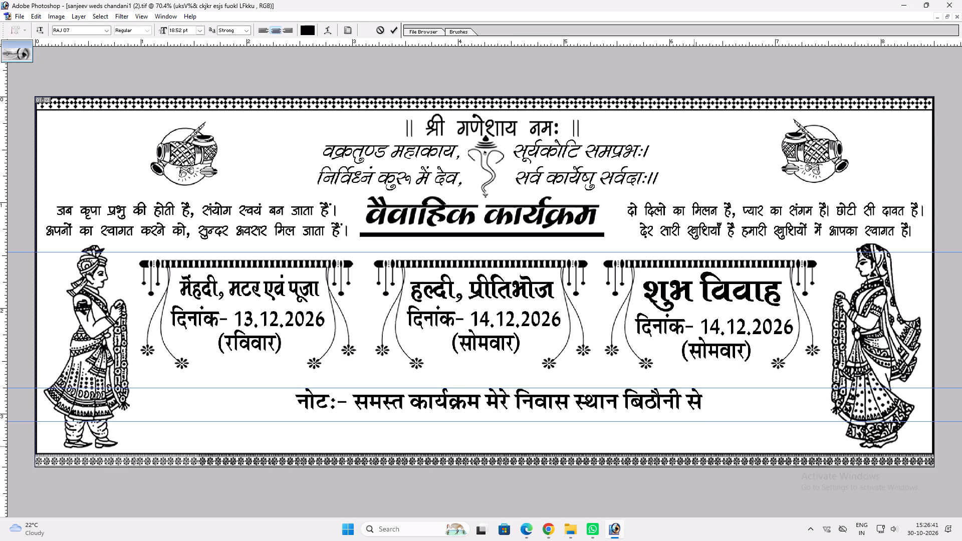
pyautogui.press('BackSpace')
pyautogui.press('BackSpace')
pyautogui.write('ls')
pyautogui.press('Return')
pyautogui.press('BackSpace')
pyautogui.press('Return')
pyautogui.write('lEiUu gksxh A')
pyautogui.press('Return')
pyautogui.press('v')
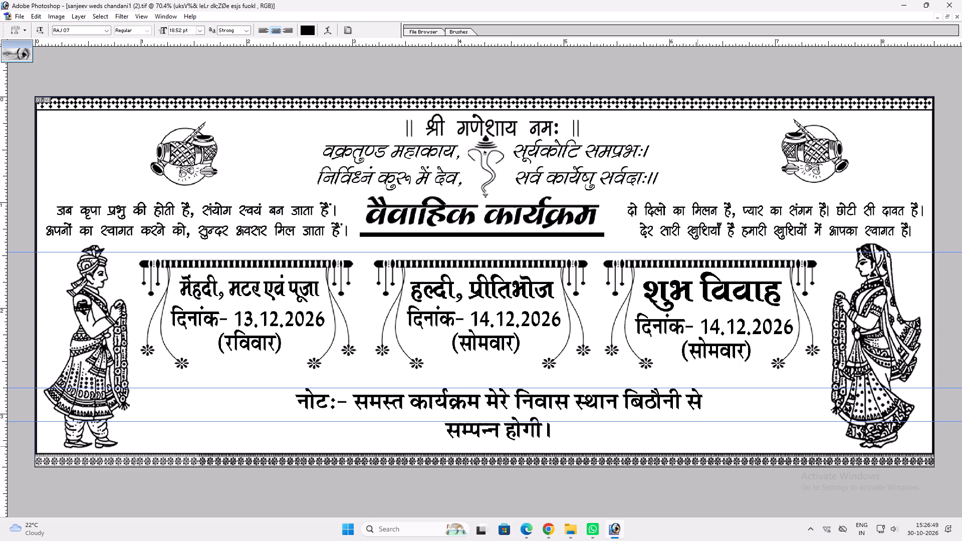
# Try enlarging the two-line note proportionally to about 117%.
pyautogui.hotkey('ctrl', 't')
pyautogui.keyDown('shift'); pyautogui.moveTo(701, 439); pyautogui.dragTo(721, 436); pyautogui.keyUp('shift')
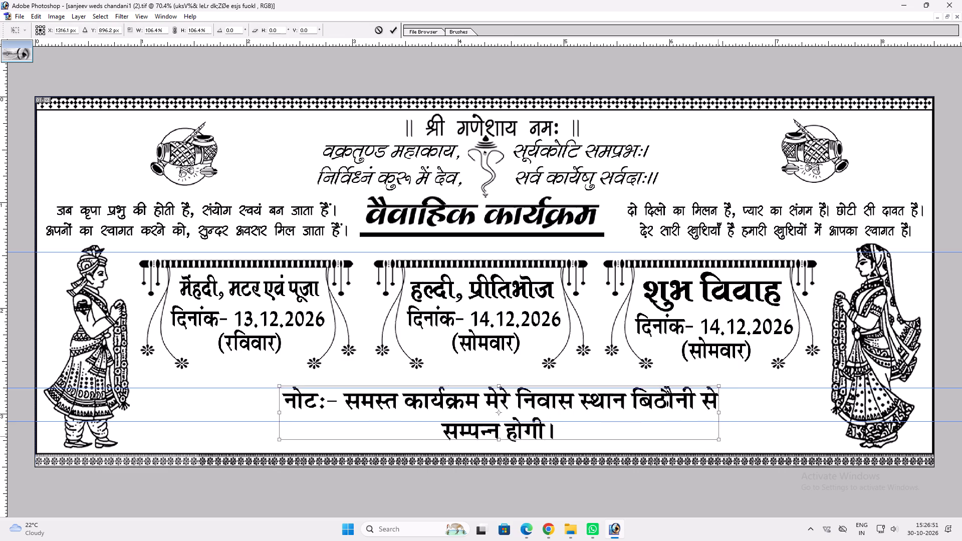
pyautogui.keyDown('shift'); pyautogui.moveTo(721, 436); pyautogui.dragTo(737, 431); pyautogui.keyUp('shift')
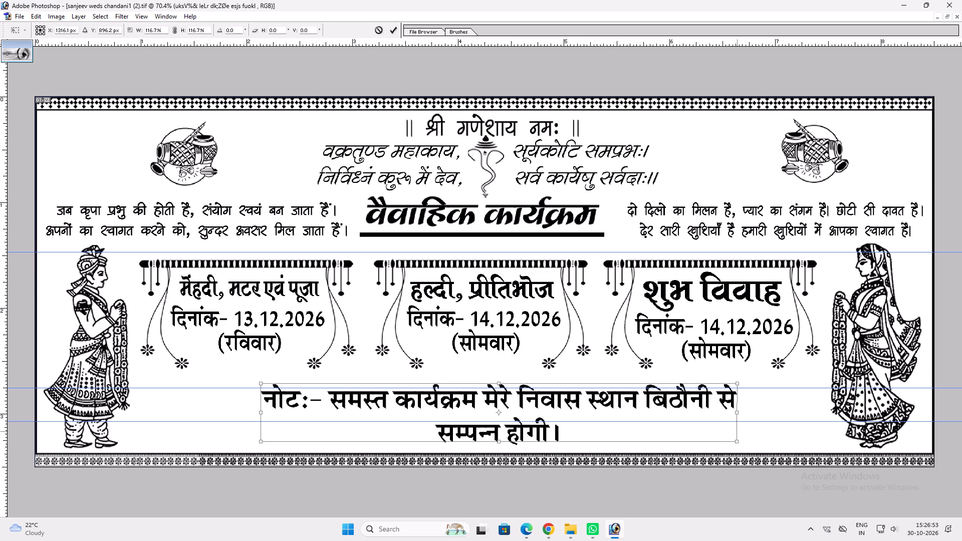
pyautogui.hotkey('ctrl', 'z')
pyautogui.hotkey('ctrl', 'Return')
# Join the note's two lines into a single line, with a space between से and सम्पन्न.
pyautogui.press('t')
pyautogui.click(458, 424)
pyautogui.press('Down')
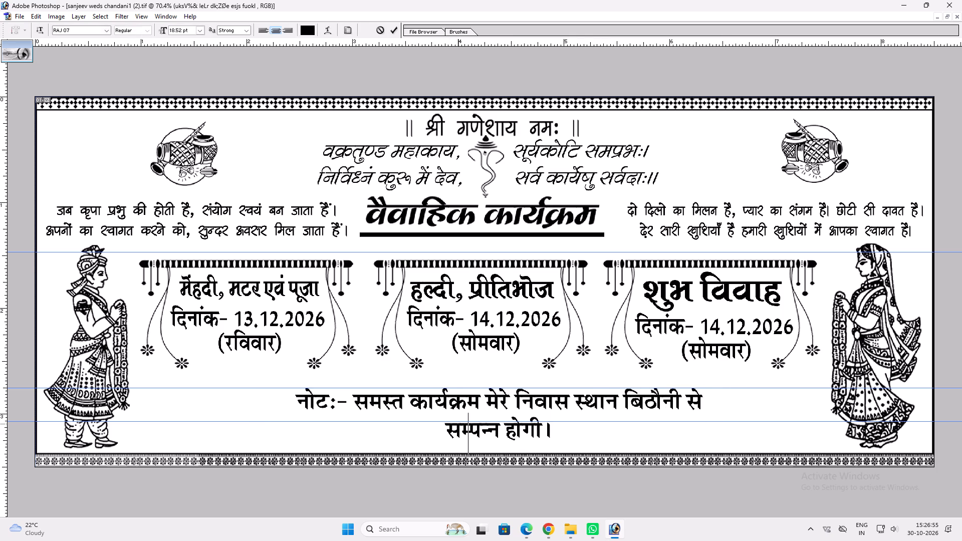
pyautogui.press('Home')
pyautogui.press('BackSpace')
pyautogui.press('Return')
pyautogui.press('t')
pyautogui.click(652, 404)
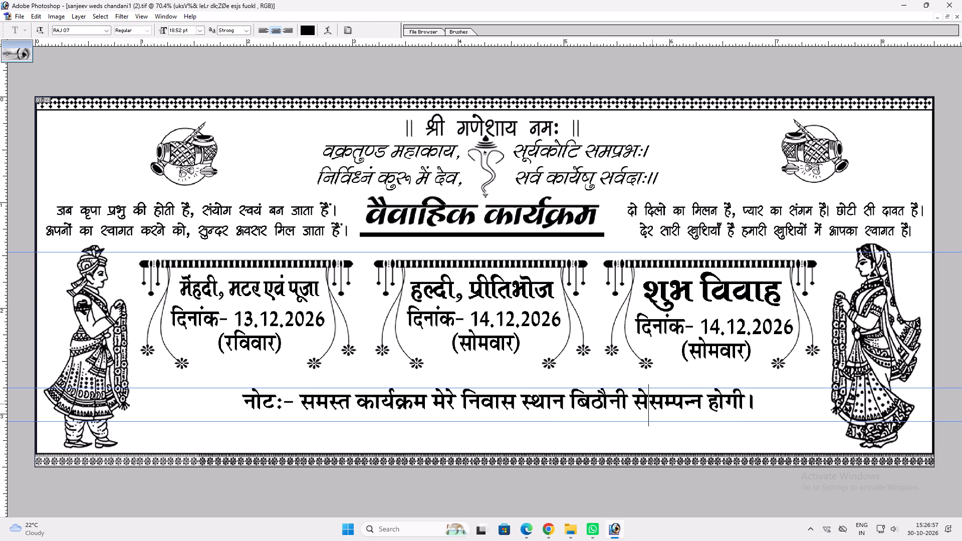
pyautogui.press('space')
pyautogui.press('Return')
# Move the single-line note down near the bottom border and enlarge it proportionally to about 107%.
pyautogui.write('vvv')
pyautogui.moveTo(641, 408); pyautogui.dragTo(641, 436)
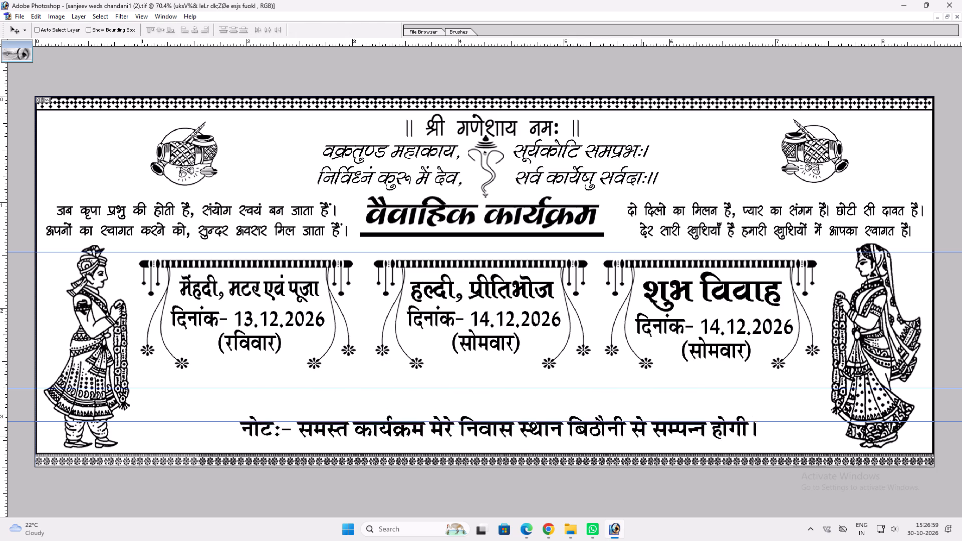
pyautogui.moveTo(641, 436); pyautogui.dragTo(642, 437)
pyautogui.hotkey('ctrl', 't')
pyautogui.keyDown('alt'); pyautogui.keyDown('shift'); pyautogui.moveTo(760, 441); pyautogui.dragTo(777, 440); pyautogui.keyUp('shift'); pyautogui.keyUp('alt')
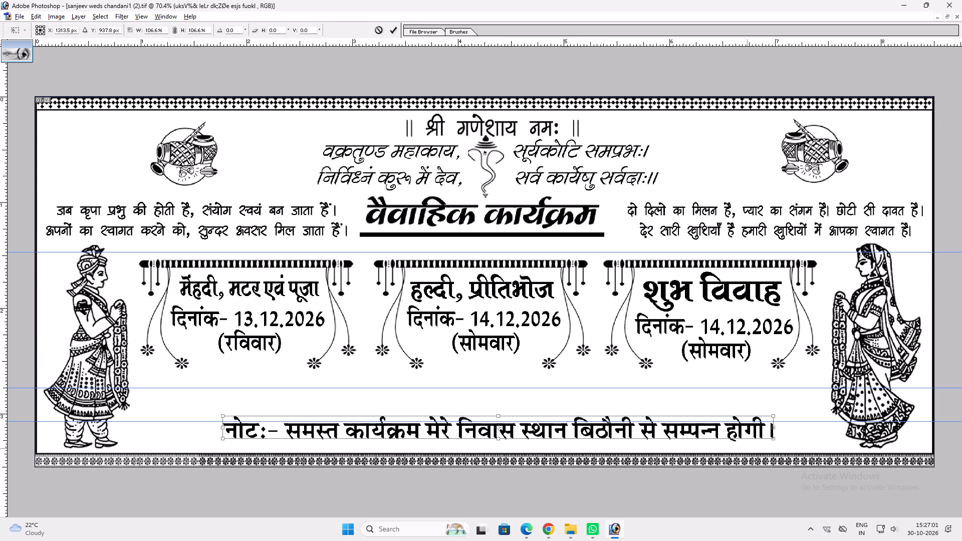
pyautogui.hotkey('shift', 'Return')
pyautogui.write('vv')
pyautogui.click(694, 443)
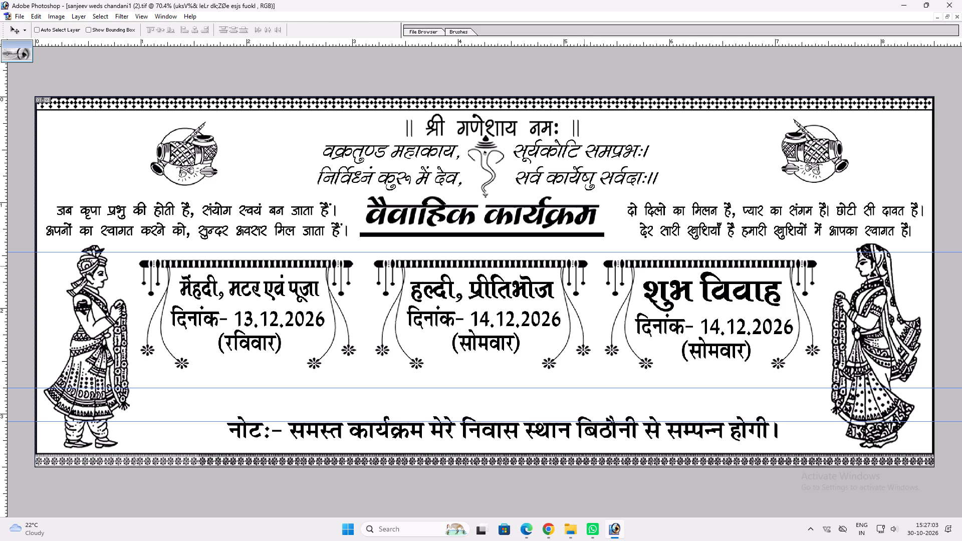
# Link the हल्दी, प्रीतिभोज heading and its date text to the garland frames, undoing each test move.
pyautogui.keyDown('ctrl'); pyautogui.click(585, 265); pyautogui.keyUp('ctrl')
pyautogui.moveTo(585, 265); pyautogui.dragTo(584, 279)
pyautogui.hotkey('ctrl', 'z')
pyautogui.keyDown('ctrl'); pyautogui.keyDown('shift'); pyautogui.click(549, 285); pyautogui.keyUp('shift'); pyautogui.keyUp('ctrl')
pyautogui.keyDown('ctrl'); pyautogui.moveTo(549, 285); pyautogui.dragTo(550, 309); pyautogui.keyUp('ctrl')
pyautogui.hotkey('ctrl', 'z')
pyautogui.keyDown('ctrl'); pyautogui.keyDown('shift'); pyautogui.click(487, 320); pyautogui.keyUp('shift'); pyautogui.keyUp('ctrl')
pyautogui.moveTo(487, 320); pyautogui.dragTo(491, 332)
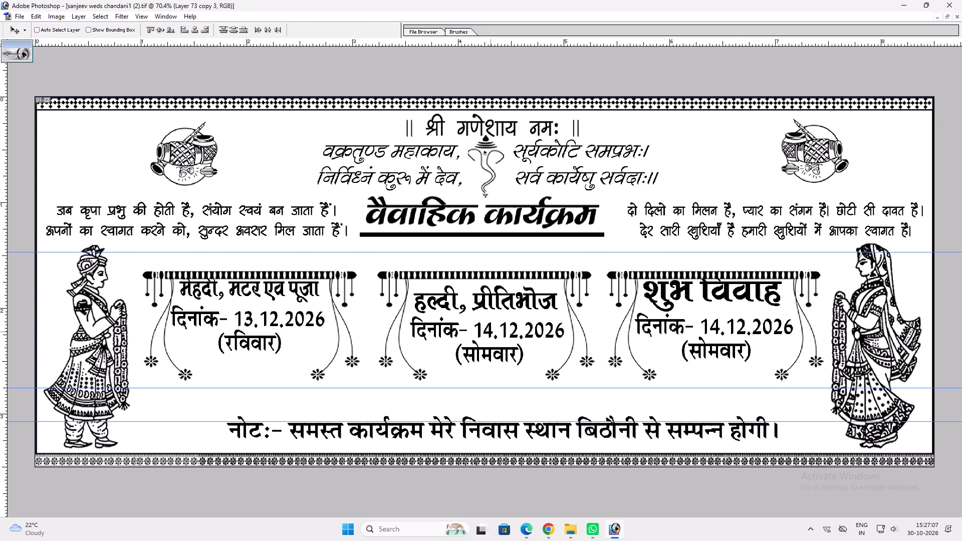
pyautogui.hotkey('ctrl', 'z')
# Link the शुभ विवाह heading and its date text to the garland frames, undoing each test move.
pyautogui.keyDown('ctrl'); pyautogui.keyDown('shift'); pyautogui.click(662, 287); pyautogui.keyUp('shift'); pyautogui.keyUp('ctrl')
pyautogui.moveTo(662, 287); pyautogui.dragTo(662, 308)
pyautogui.hotkey('ctrl', 'z')
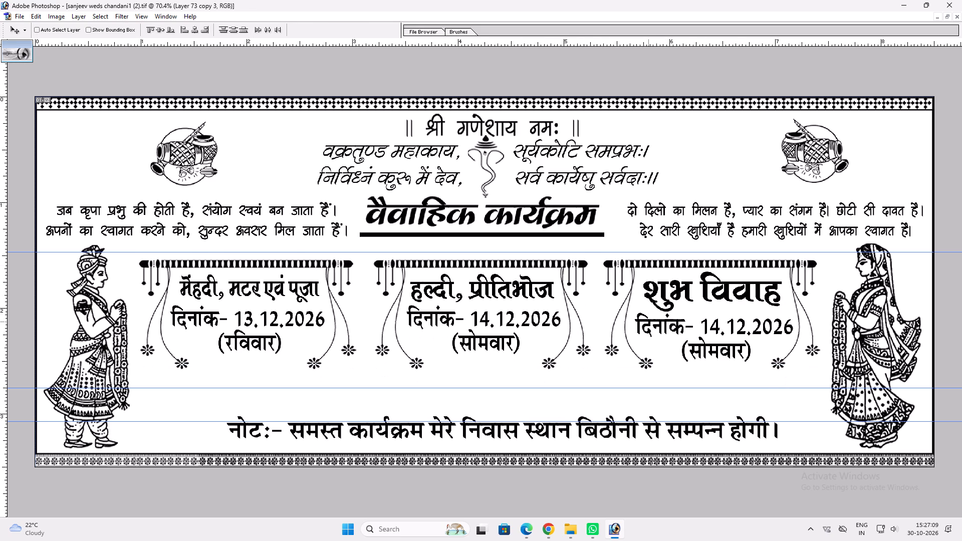
pyautogui.keyDown('ctrl'); pyautogui.keyDown('shift'); pyautogui.click(649, 322); pyautogui.keyUp('shift'); pyautogui.keyUp('ctrl')
pyautogui.moveTo(649, 322); pyautogui.dragTo(650, 333)
pyautogui.hotkey('ctrl', 'z')
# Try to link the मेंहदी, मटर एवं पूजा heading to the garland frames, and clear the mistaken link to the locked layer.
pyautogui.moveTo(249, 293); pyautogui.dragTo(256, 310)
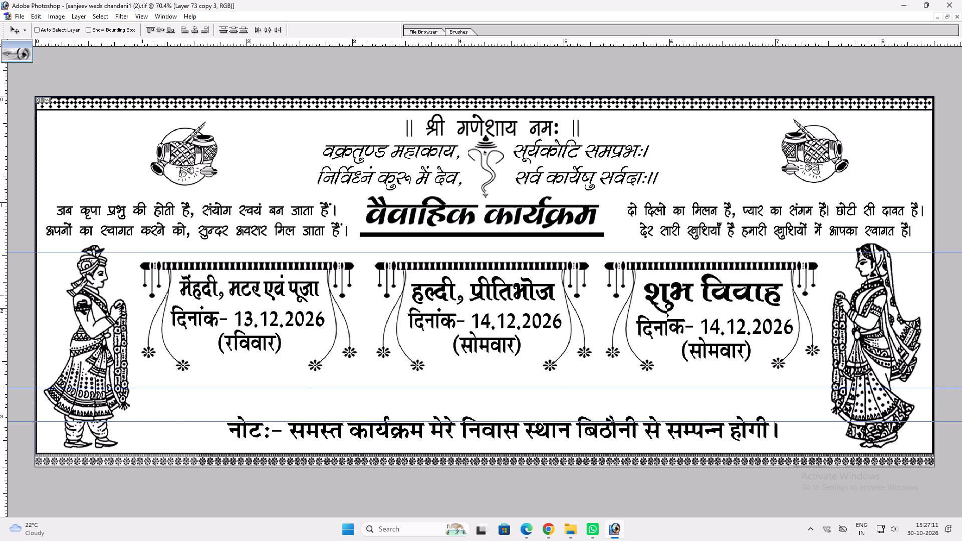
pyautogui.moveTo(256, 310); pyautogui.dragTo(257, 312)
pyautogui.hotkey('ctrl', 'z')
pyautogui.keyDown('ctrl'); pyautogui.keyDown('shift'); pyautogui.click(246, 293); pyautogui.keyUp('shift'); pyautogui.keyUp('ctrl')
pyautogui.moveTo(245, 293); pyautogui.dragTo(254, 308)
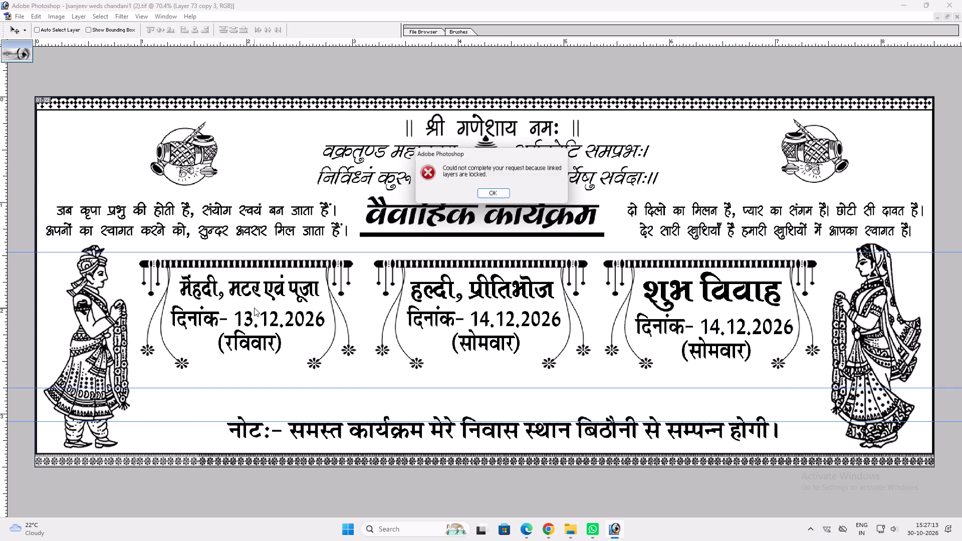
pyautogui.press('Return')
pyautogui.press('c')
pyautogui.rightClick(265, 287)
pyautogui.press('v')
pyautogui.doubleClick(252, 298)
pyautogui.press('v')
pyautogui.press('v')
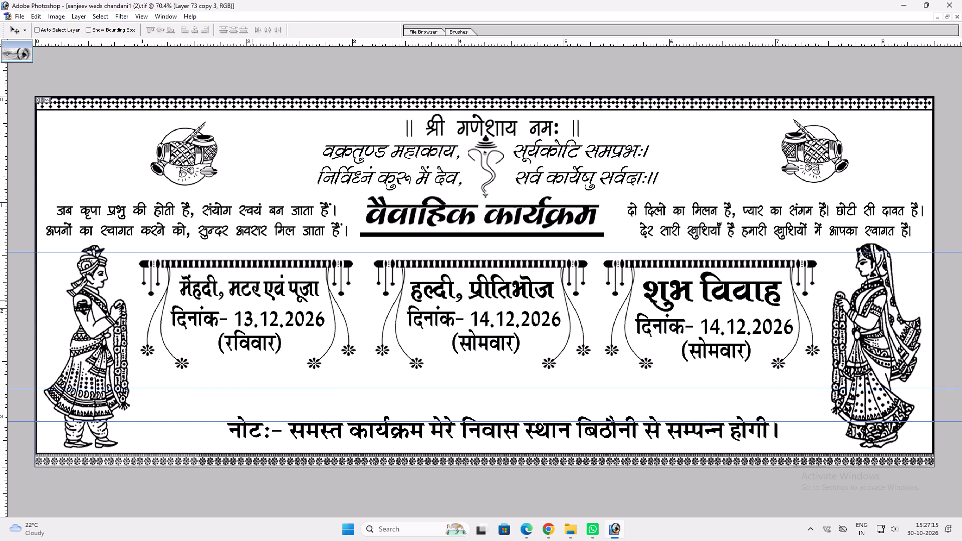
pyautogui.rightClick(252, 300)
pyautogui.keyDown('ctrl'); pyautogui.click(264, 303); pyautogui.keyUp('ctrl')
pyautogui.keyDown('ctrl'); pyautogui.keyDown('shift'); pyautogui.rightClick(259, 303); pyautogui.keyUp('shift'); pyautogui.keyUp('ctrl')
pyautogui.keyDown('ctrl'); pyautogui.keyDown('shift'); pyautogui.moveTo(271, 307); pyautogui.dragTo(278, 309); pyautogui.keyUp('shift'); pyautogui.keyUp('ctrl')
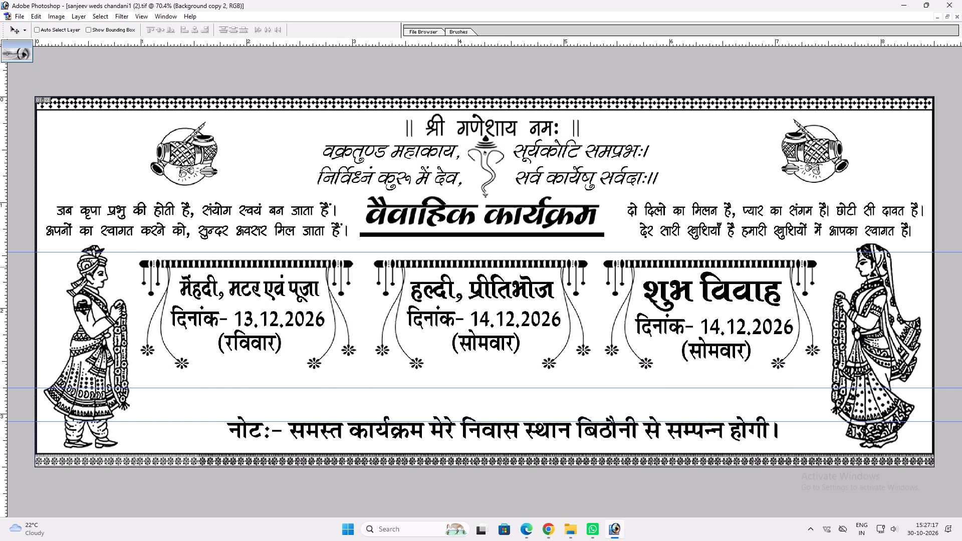
# Link the मेंहदी, मटर एवं पूजा heading and its date text to the garland frames, undoing each test move.
pyautogui.keyDown('ctrl'); pyautogui.click(381, 263); pyautogui.keyUp('ctrl')
pyautogui.moveTo(381, 263); pyautogui.dragTo(380, 287)
pyautogui.hotkey('ctrl', 'z')
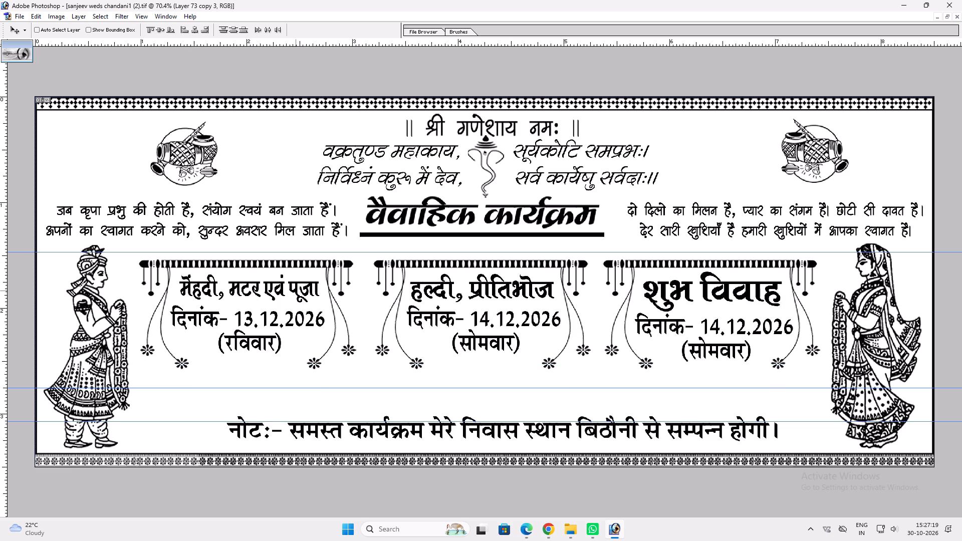
pyautogui.keyDown('ctrl'); pyautogui.keyDown('shift'); pyautogui.click(296, 291); pyautogui.keyUp('shift'); pyautogui.keyUp('ctrl')
pyautogui.moveTo(296, 291); pyautogui.dragTo(298, 304)
pyautogui.hotkey('ctrl', 'z')
pyautogui.keyDown('ctrl'); pyautogui.keyDown('shift'); pyautogui.click(212, 318); pyautogui.keyUp('shift'); pyautogui.keyUp('ctrl')
pyautogui.moveTo(212, 318); pyautogui.dragTo(214, 339)
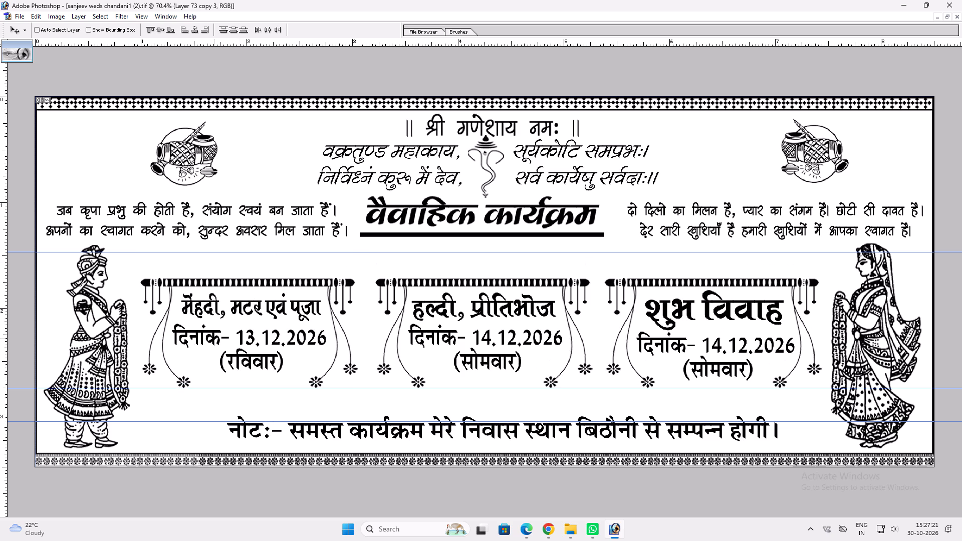
pyautogui.hotkey('ctrl', 'z')
# Shift the three linked event panels down towards the note and stretch them slightly taller, to about 104% in the last stretch.
pyautogui.keyDown('shift'); pyautogui.moveTo(271, 328); pyautogui.dragTo(271, 341); pyautogui.keyUp('shift')
pyautogui.hotkey('ctrl', 't')
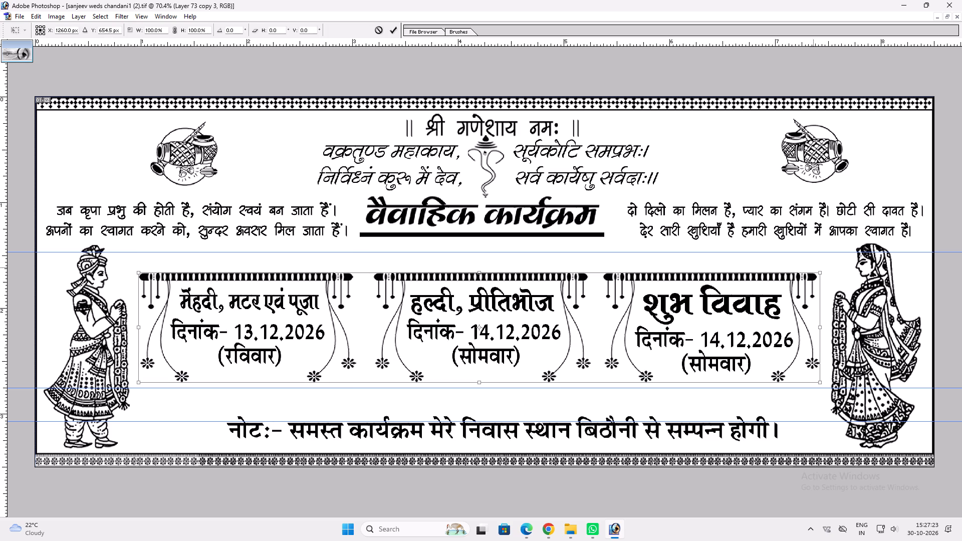
pyautogui.keyDown('shift'); pyautogui.moveTo(794, 274); pyautogui.dragTo(785, 268); pyautogui.keyUp('shift')
pyautogui.hotkey('shift', 'Return')
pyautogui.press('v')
pyautogui.moveTo(709, 291); pyautogui.dragTo(710, 303)
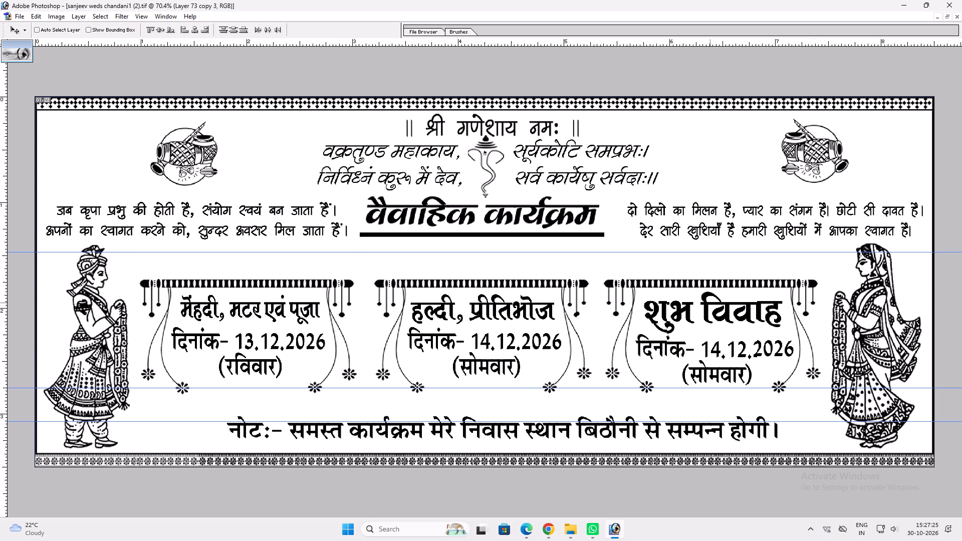
pyautogui.moveTo(710, 303); pyautogui.dragTo(710, 304)
pyautogui.hotkey('ctrl', 't')
pyautogui.keyDown('shift'); pyautogui.moveTo(652, 279); pyautogui.dragTo(652, 274); pyautogui.keyUp('shift')
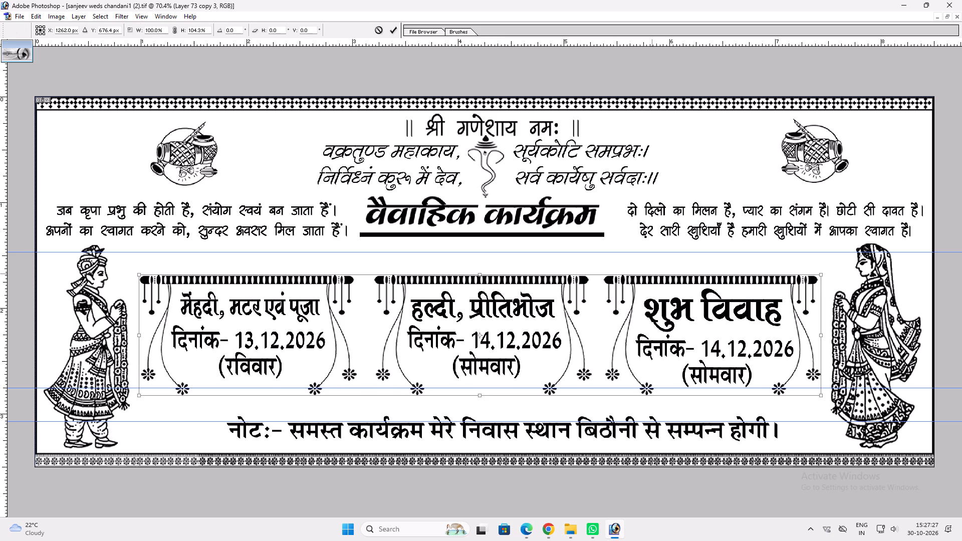
pyautogui.hotkey('shift', 'Return')
# Link the वैवाहिक कार्यक्रम title with its underline bar and move both down slightly.
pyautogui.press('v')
pyautogui.keyDown('ctrl'); pyautogui.click(600, 234); pyautogui.keyUp('ctrl')
pyautogui.moveTo(600, 234); pyautogui.dragTo(600, 242)
pyautogui.hotkey('ctrl', 'z')
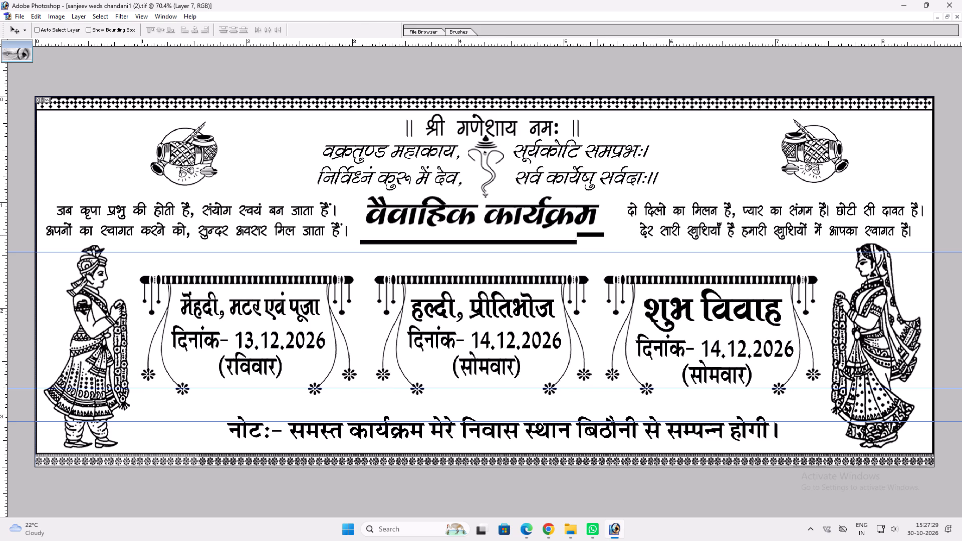
pyautogui.keyDown('ctrl'); pyautogui.keyDown('shift'); pyautogui.click(586, 213); pyautogui.keyUp('shift'); pyautogui.keyUp('ctrl')
pyautogui.moveTo(586, 213); pyautogui.dragTo(590, 226)
# Stretch the वैवाहिक कार्यक्रम title and its underline to about 123% height and widen them slightly.
pyautogui.hotkey('ctrl', 't')
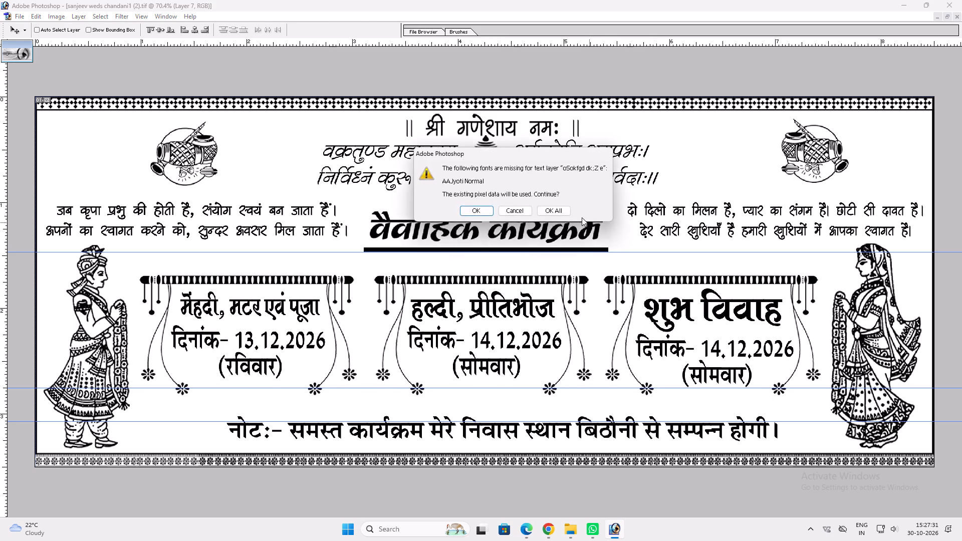
pyautogui.hotkey('shift', 'Return')
pyautogui.keyDown('shift'); pyautogui.moveTo(582, 217); pyautogui.dragTo(582, 213); pyautogui.keyUp('shift')
pyautogui.keyDown('alt'); pyautogui.keyDown('shift'); pyautogui.click(593, 245); pyautogui.keyUp('shift'); pyautogui.keyUp('alt')
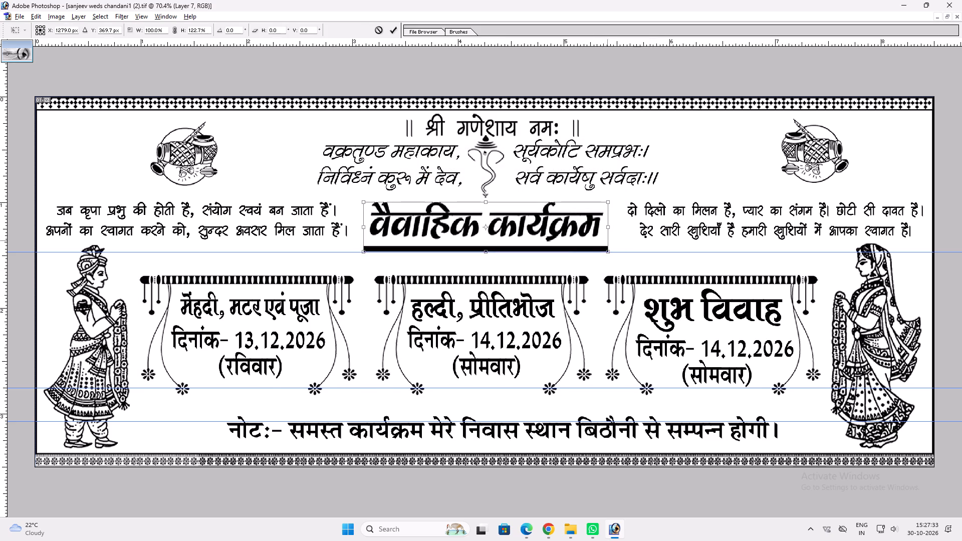
pyautogui.keyDown('alt'); pyautogui.keyDown('shift'); pyautogui.click(614, 230); pyautogui.keyUp('shift'); pyautogui.keyUp('alt')
pyautogui.hotkey('shift', 'Return')
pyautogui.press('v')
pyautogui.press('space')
pyautogui.moveTo(552, 247); pyautogui.dragTo(570, 253, button='right')
pyautogui.moveTo(580, 255); pyautogui.dragTo(590, 258)
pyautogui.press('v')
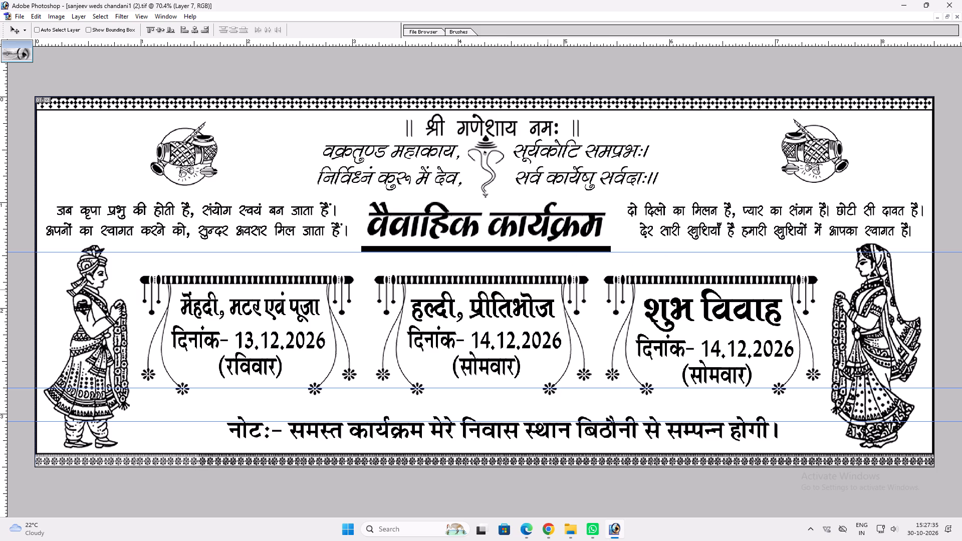
# Nudge the three linked event panels up slightly towards the title.
pyautogui.keyDown('ctrl'); pyautogui.doubleClick(581, 281); pyautogui.keyUp('ctrl')
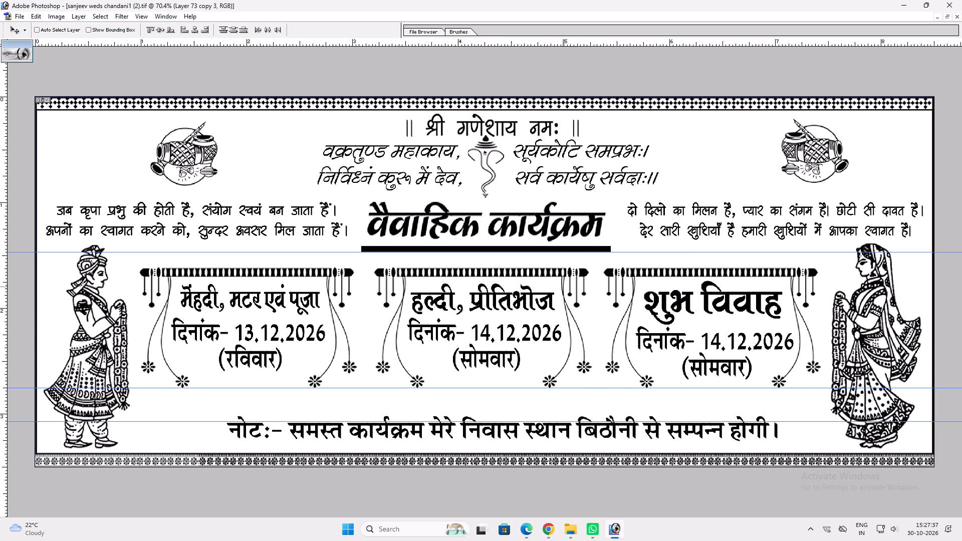
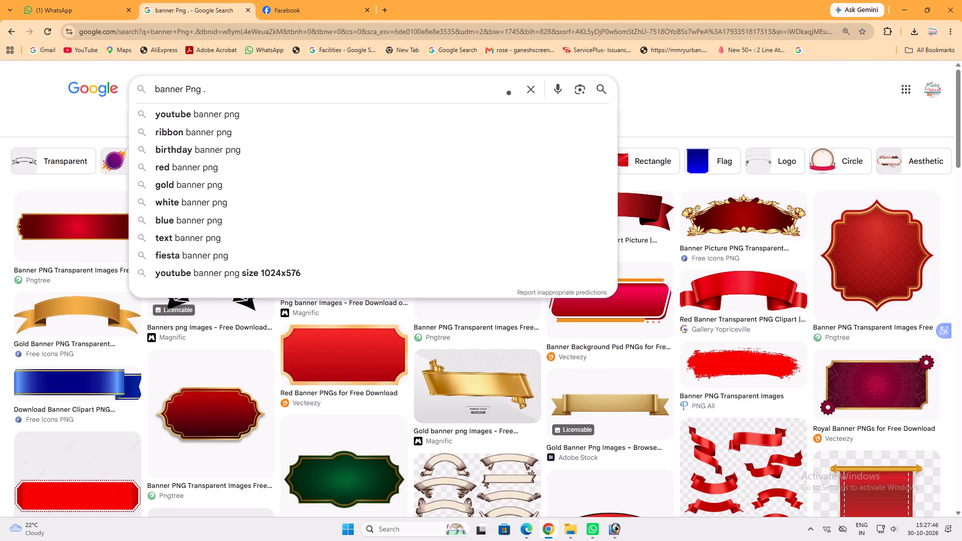
# Search Google Images for "line Clip Art png" and copy the thin black divider line with a diamond centre and pointed ends.
pyautogui.click(163, 94)
pyautogui.hotkey('ctrl', 'a')
pyautogui.write('line Clip Art {')
pyautogui.press('BackSpace')
pyautogui.write('png')
pyautogui.press('space')
pyautogui.press('Return')
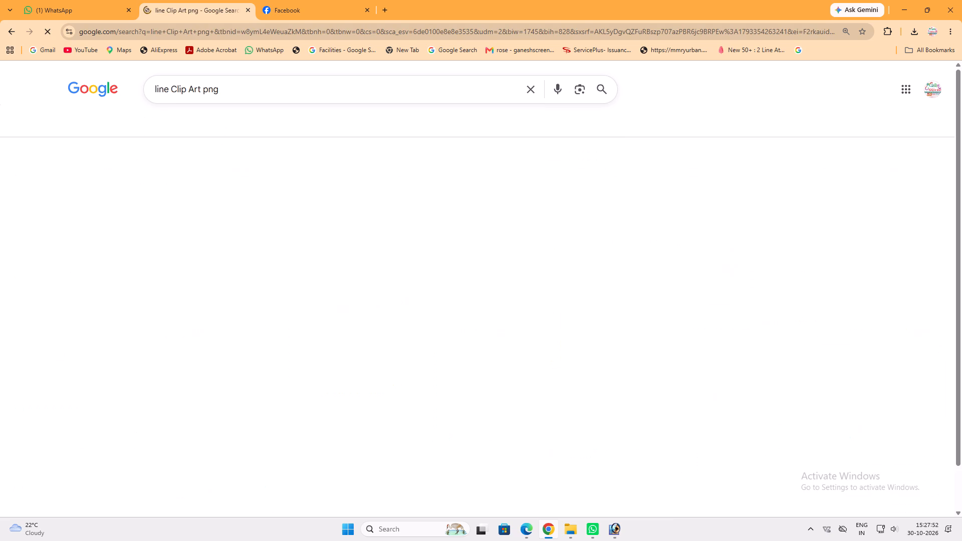
pyautogui.click(746, 238)
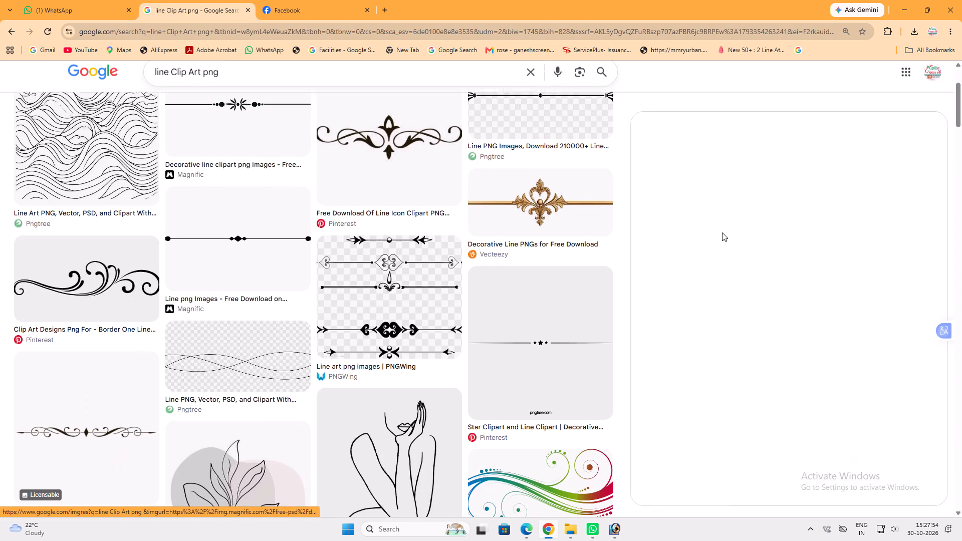
pyautogui.rightClick(740, 242)
pyautogui.click(810, 400)
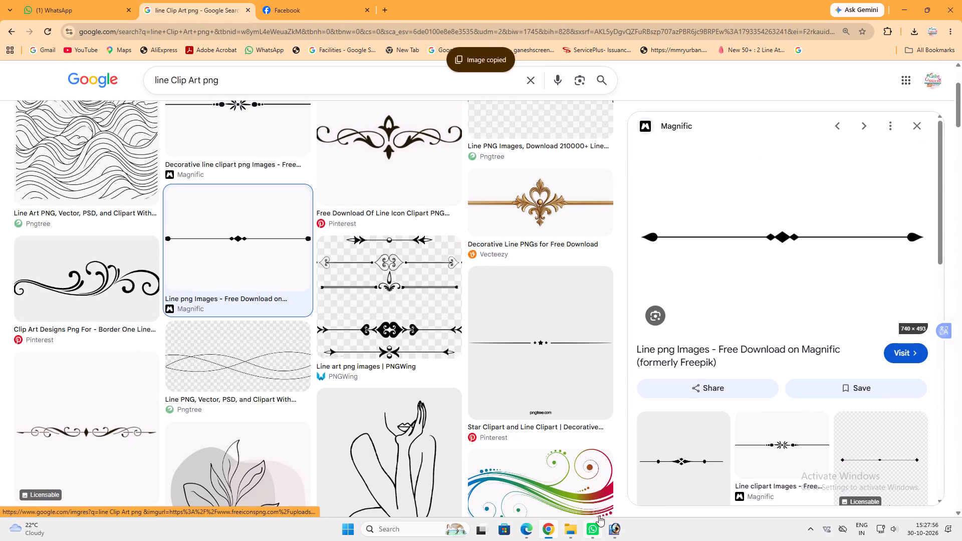
# Paste the divider line into the वैवाहिक कार्यक्रम card in Photoshop and delete its white background.
pyautogui.click(620, 534)
pyautogui.hotkey('ctrl', 'v')
pyautogui.press('w')
pyautogui.click(533, 313)
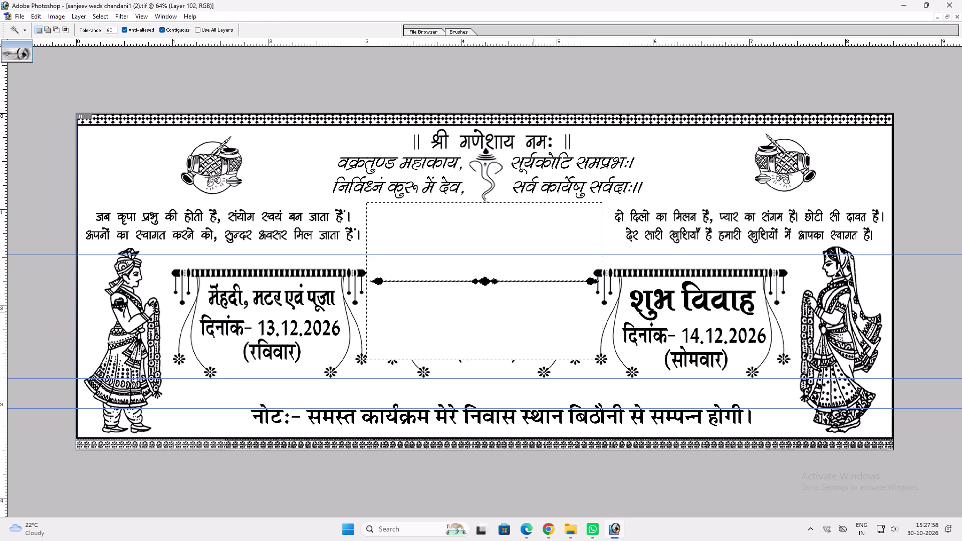
pyautogui.press('Delete')
pyautogui.hotkey('ctrl', 'd')
# Place the divider line between the middle event panel and the नोट line, and widen it slightly on both sides.
pyautogui.press('v')
pyautogui.moveTo(532, 293); pyautogui.dragTo(538, 377)
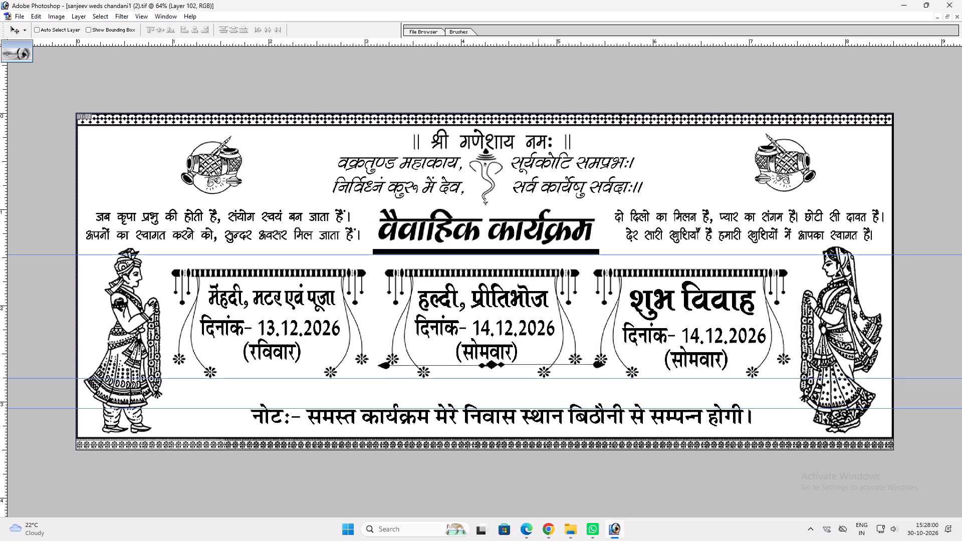
pyautogui.moveTo(538, 377); pyautogui.dragTo(554, 401)
pyautogui.hotkey('ctrl', 't')
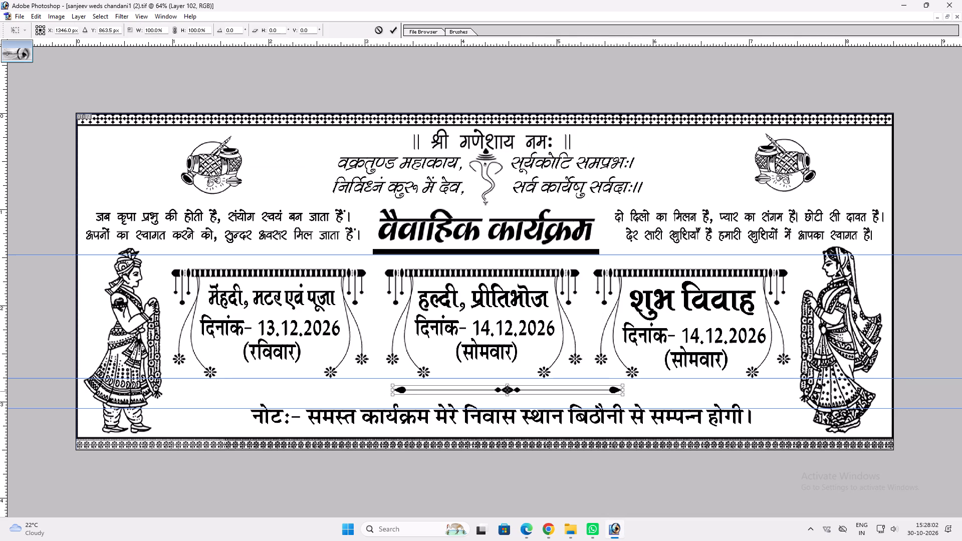
pyautogui.keyDown('alt'); pyautogui.keyDown('shift'); pyautogui.moveTo(622, 393); pyautogui.dragTo(631, 393); pyautogui.keyUp('shift'); pyautogui.keyUp('alt')
pyautogui.press('Return')
pyautogui.press('v')
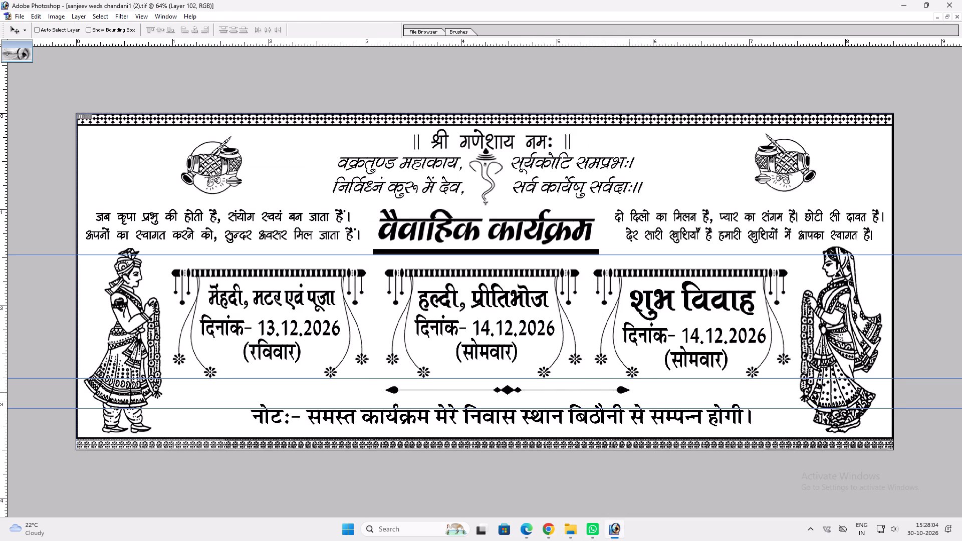
# Hide the guides on the programme card, and save and close all the open card documents.
pyautogui.hotkey('ctrl', 'h')
pyautogui.hotkey('ctrl', 's')
pyautogui.hotkey('ctrl', 'w')
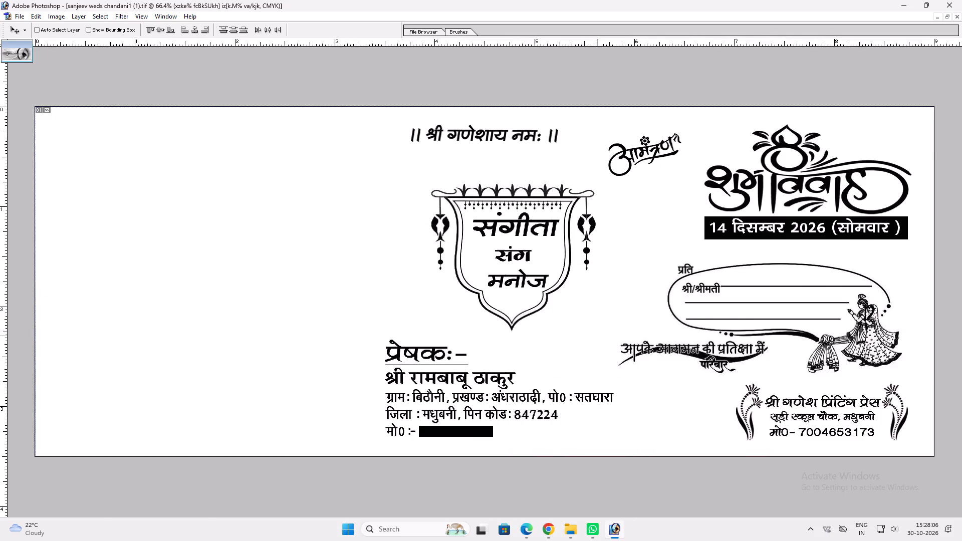
pyautogui.hotkey('ctrl', 'w')
pyautogui.click(542, 193)
pyautogui.hotkey('ctrl', 's')
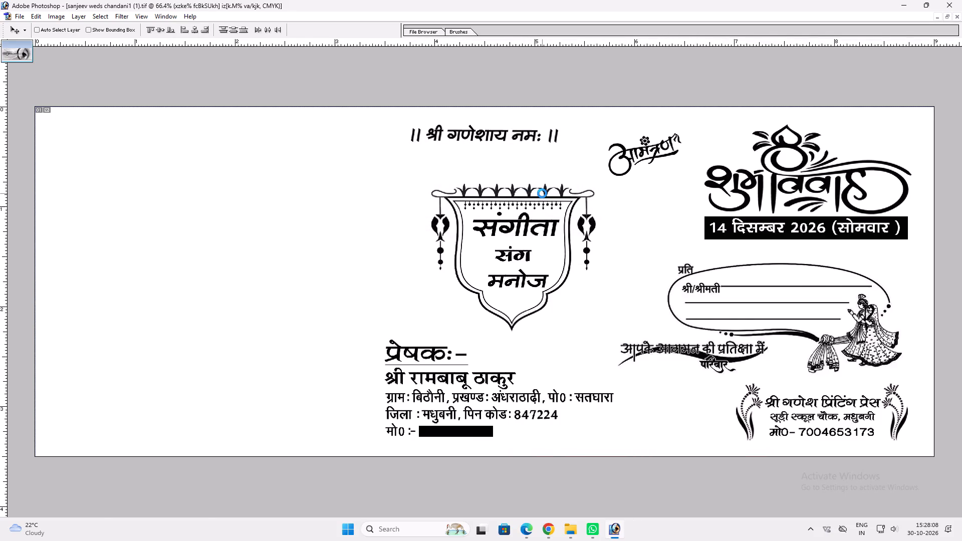
pyautogui.hotkey('ctrl', 'w')
pyautogui.click(521, 225)
pyautogui.hotkey('ctrl', 'w')
# Reopen all the saved wedding card files together, accepting them with their missing fonts.
pyautogui.doubleClick(522, 228)
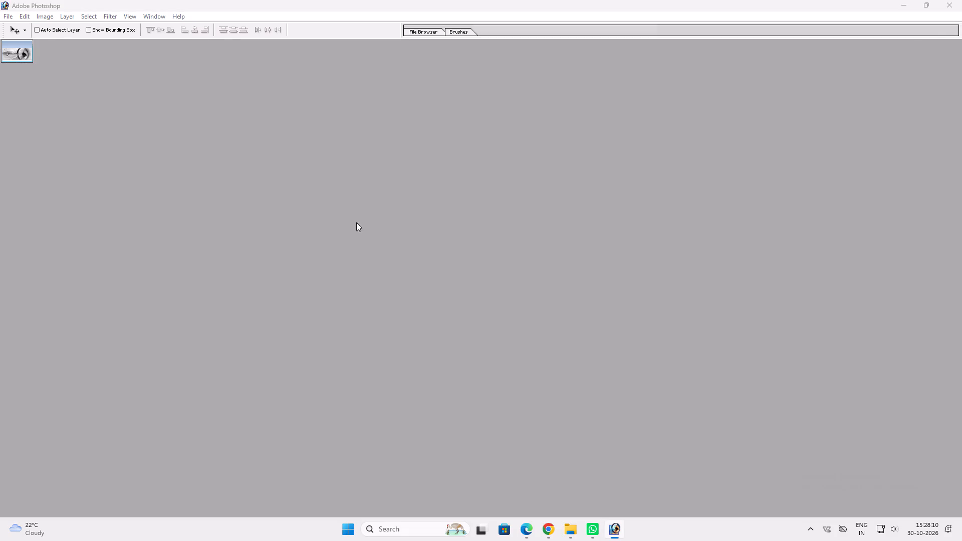
pyautogui.click(164, 109)
pyautogui.hotkey('ctrl', 'a')
pyautogui.press('Return')
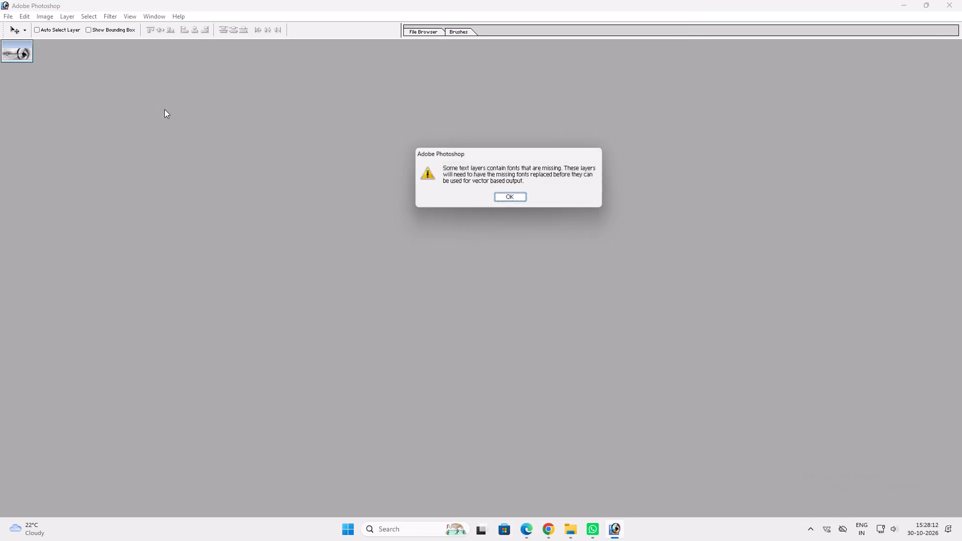
pyautogui.press('Return')
pyautogui.press('Return')
pyautogui.press('Return')
pyautogui.press('v')
pyautogui.press('Return')
pyautogui.press('v')
pyautogui.press('Return')
pyautogui.press('v')
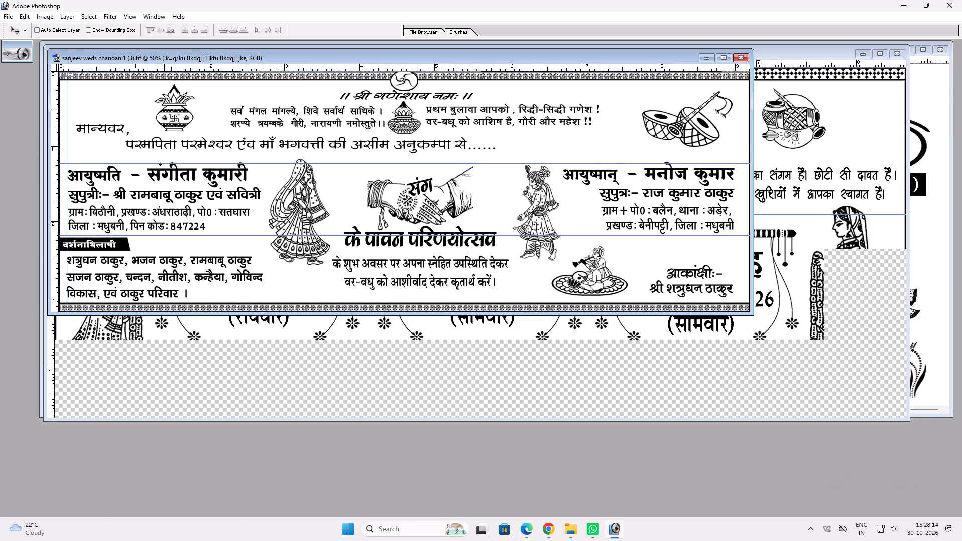
# Maximise the card documents without guides and capture a screenshot of the full शुभ विवाह cover card dated 14 दिसम्बर 2026.
pyautogui.doubleClick(197, 61)
pyautogui.hotkey('ctrl', '0')
pyautogui.hotkey('ctrl', 'h')
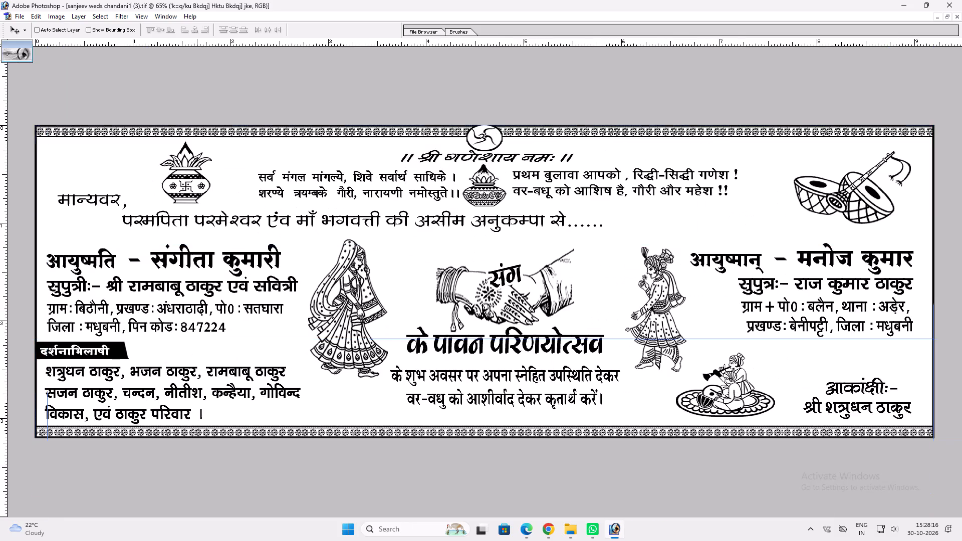
pyautogui.hotkey('ctrl', 'Tab')
pyautogui.hotkey('ctrl', 'Tab')
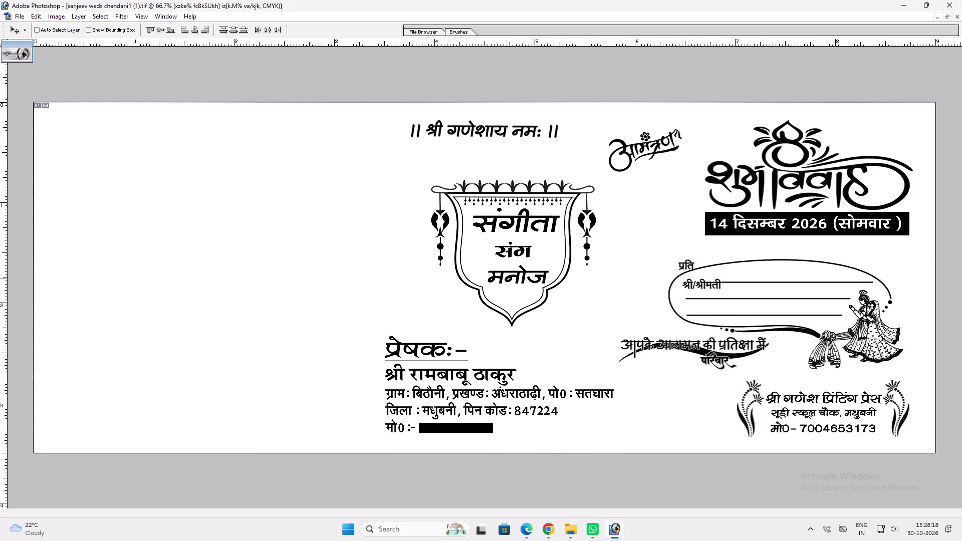
pyautogui.press('Print')
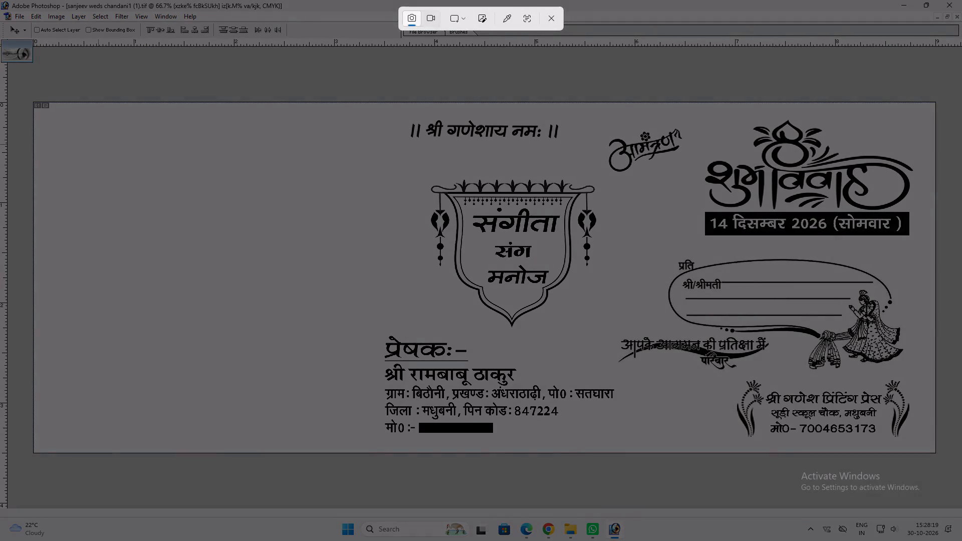
pyautogui.moveTo(33, 102); pyautogui.dragTo(936, 451)
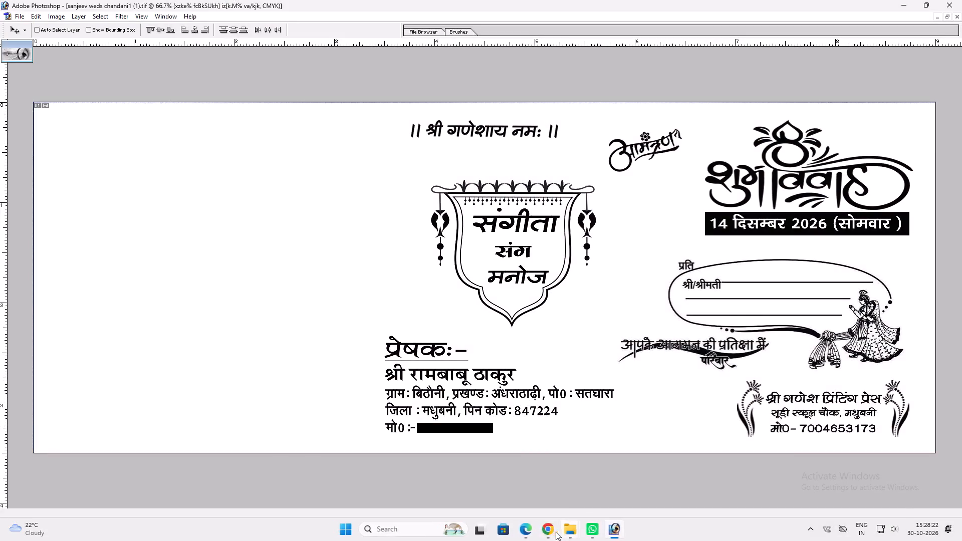
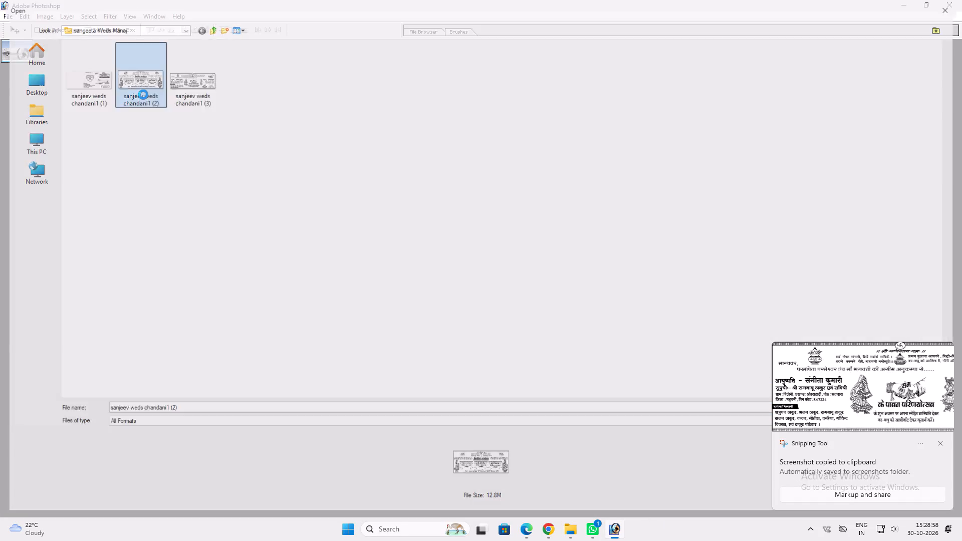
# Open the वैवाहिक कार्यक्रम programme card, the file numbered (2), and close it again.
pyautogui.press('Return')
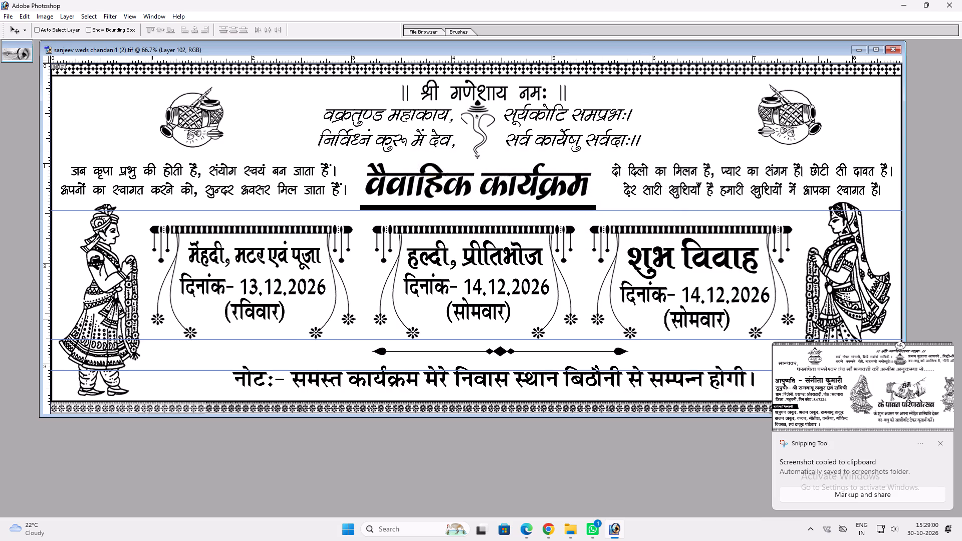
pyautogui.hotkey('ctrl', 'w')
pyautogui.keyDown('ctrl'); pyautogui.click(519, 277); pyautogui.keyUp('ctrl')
# Open the invitation card file numbered (3) from the wedding folder, accepting it with its missing fonts.
pyautogui.doubleClick(379, 184)
pyautogui.click(194, 75)
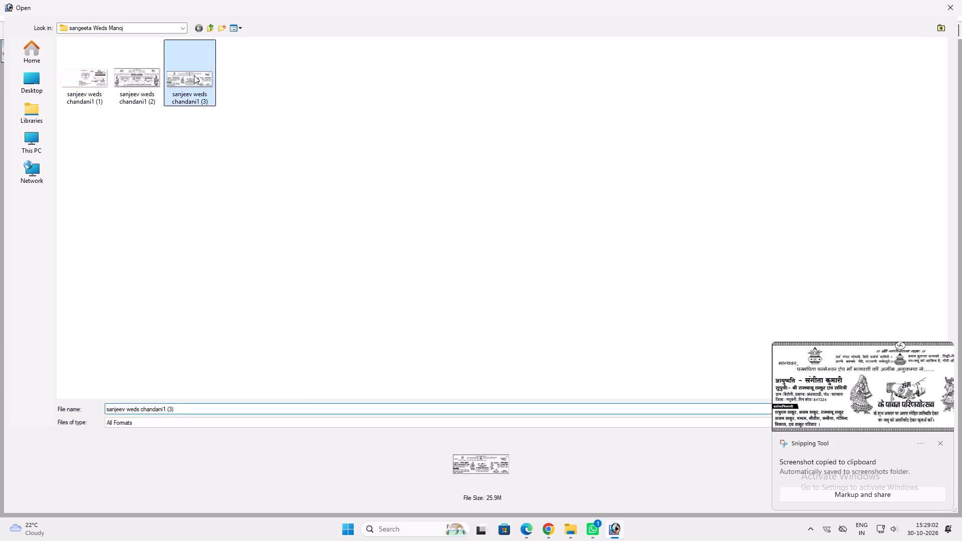
pyautogui.press('Return')
pyautogui.press('space')
pyautogui.click(939, 444)
pyautogui.press('Return')
pyautogui.press('v')
pyautogui.press('Return')
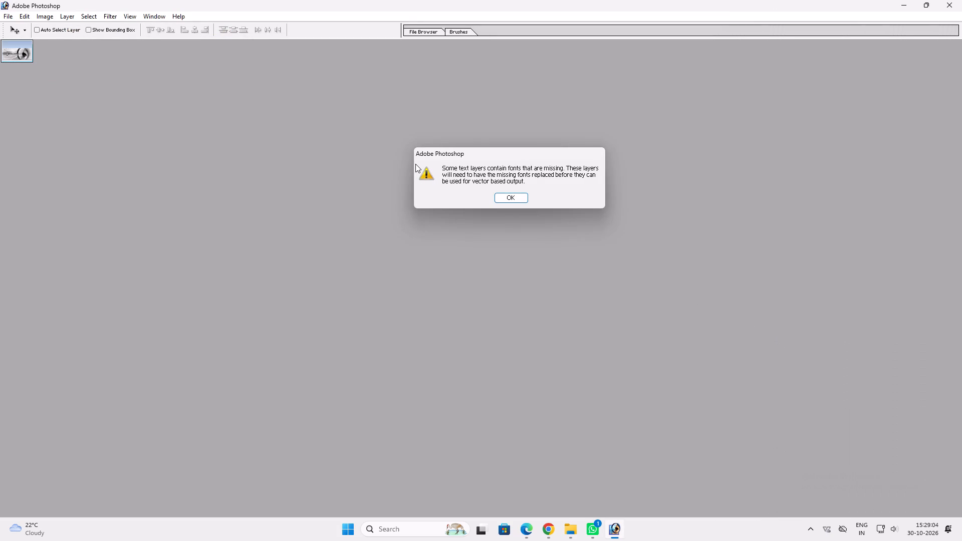
pyautogui.press('v')
pyautogui.click(506, 204)
pyautogui.click(507, 197)
pyautogui.press('v')
# Maximise the invitation card without guides, capture a screenshot of the whole card within its borders, and close the document.
pyautogui.doubleClick(382, 46)
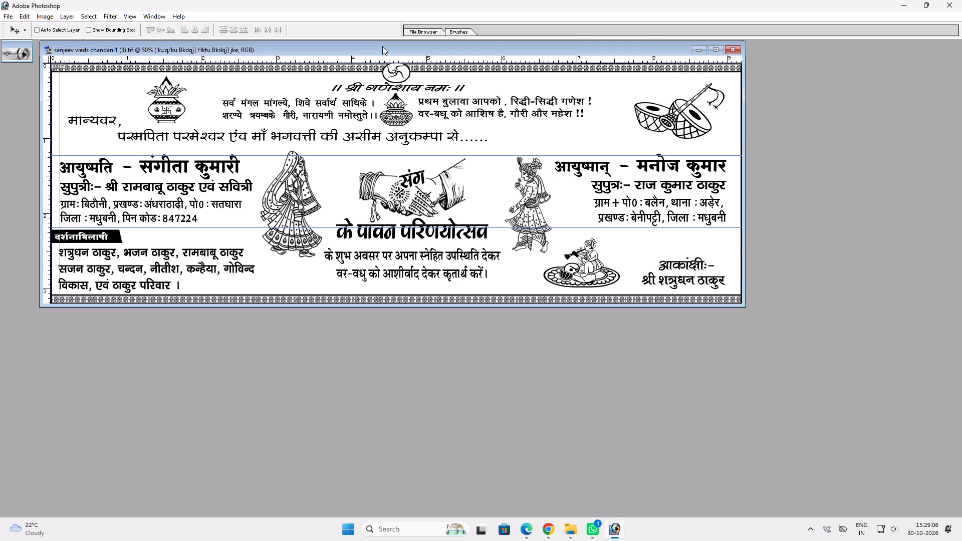
pyautogui.hotkey('ctrl', '0')
pyautogui.hotkey('ctrl', 'h')
pyautogui.press('Print')
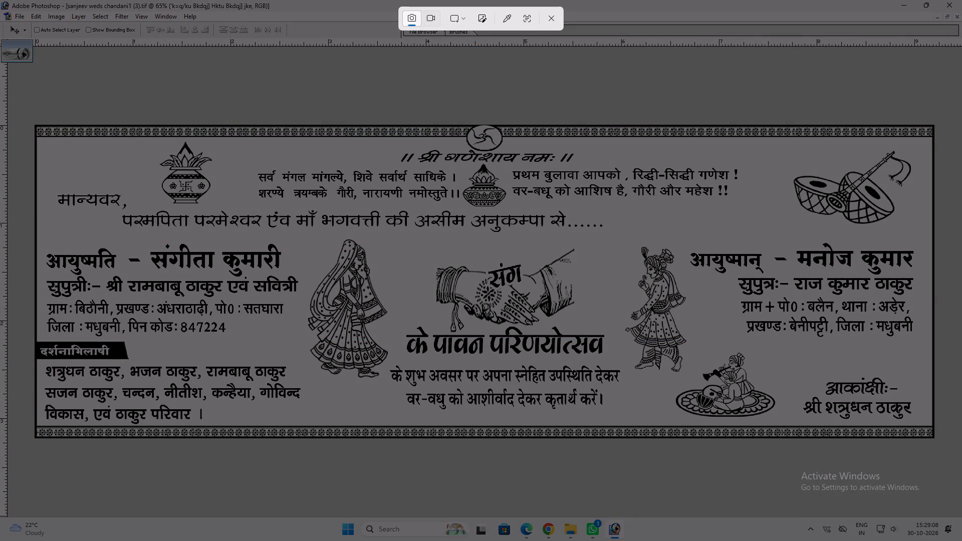
pyautogui.moveTo(34, 124); pyautogui.dragTo(935, 439)
pyautogui.hotkey('ctrl', 'w')
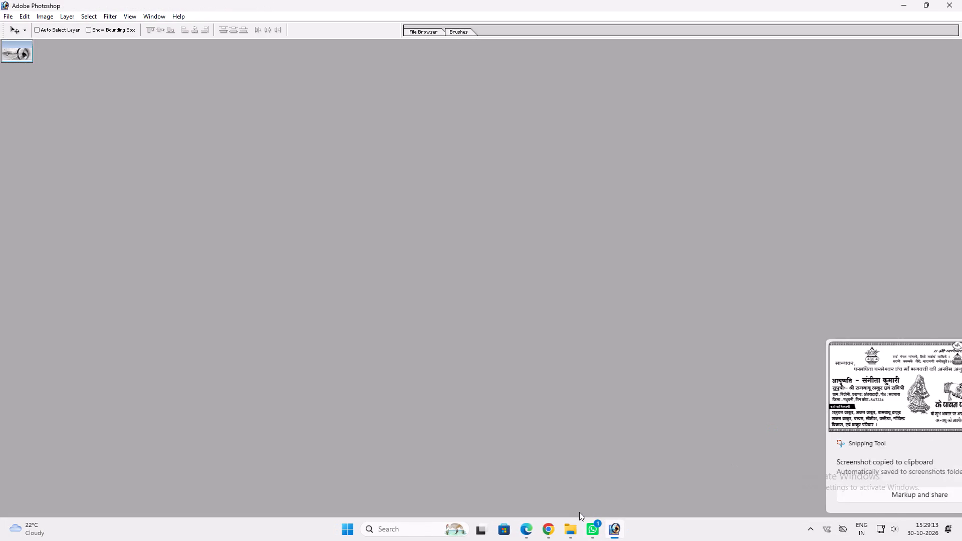